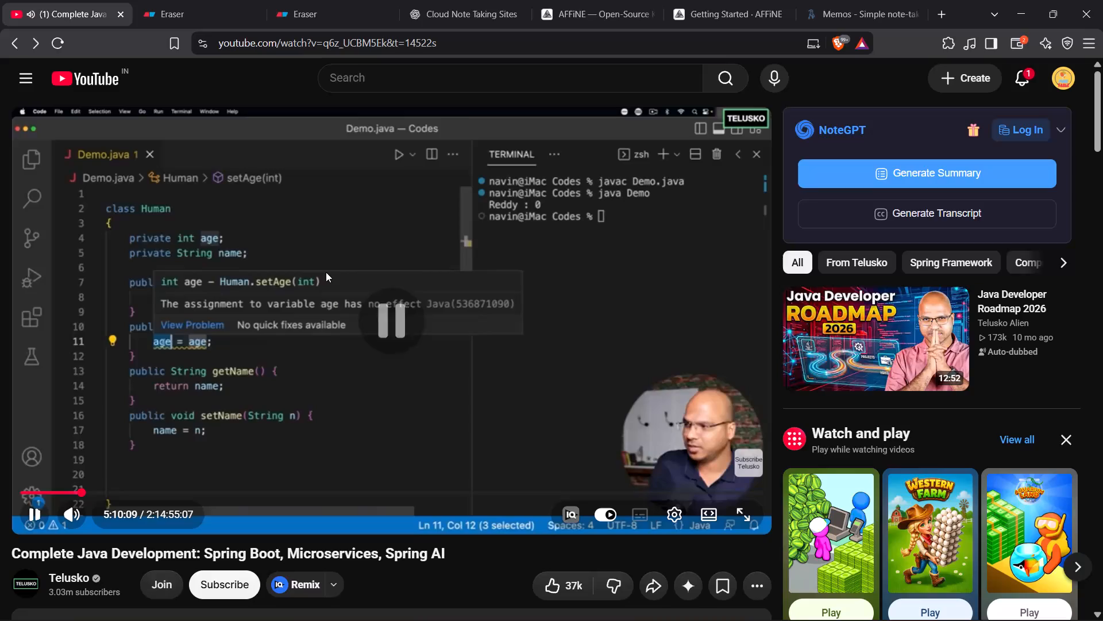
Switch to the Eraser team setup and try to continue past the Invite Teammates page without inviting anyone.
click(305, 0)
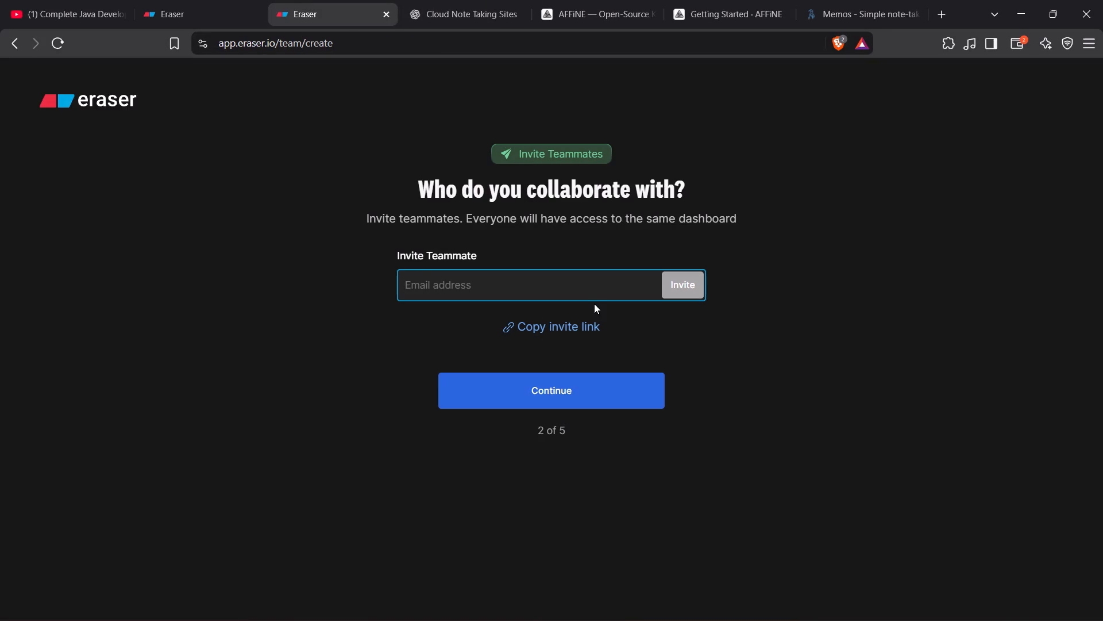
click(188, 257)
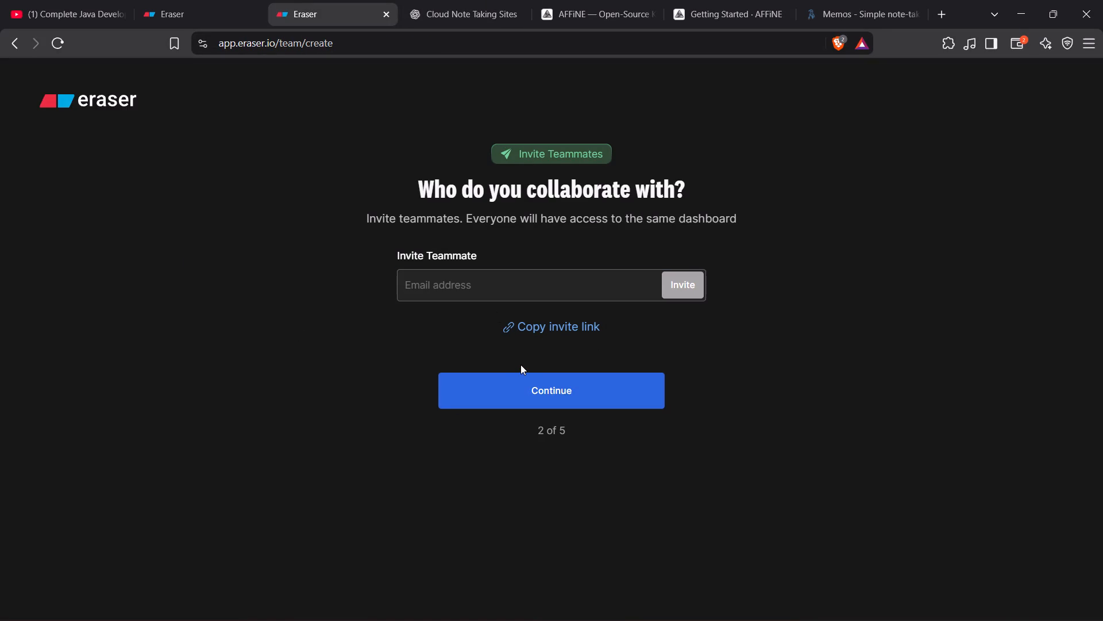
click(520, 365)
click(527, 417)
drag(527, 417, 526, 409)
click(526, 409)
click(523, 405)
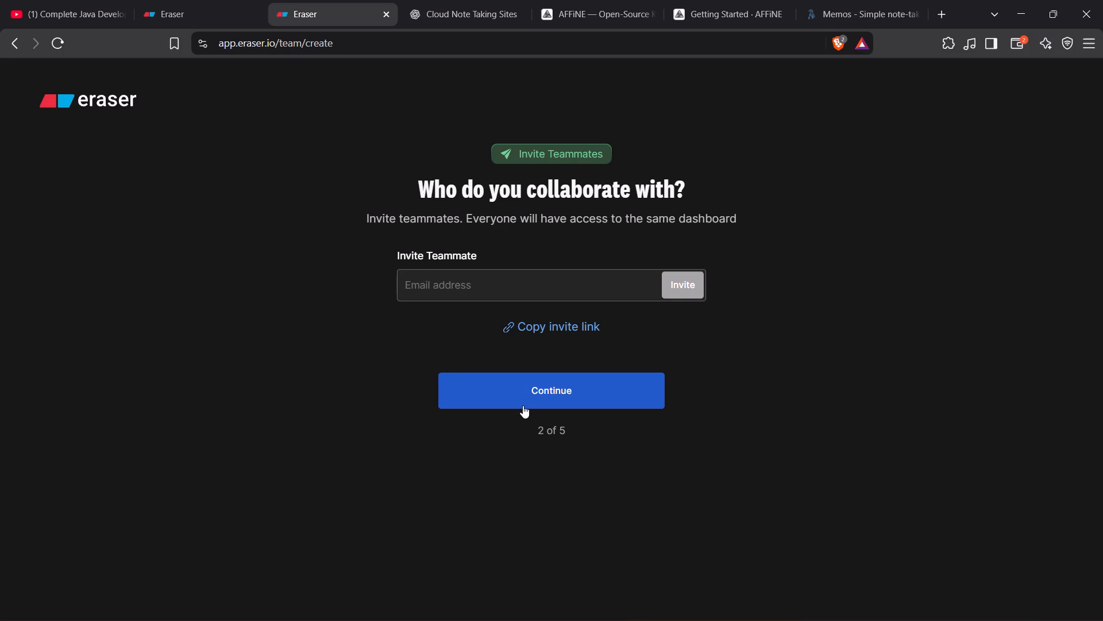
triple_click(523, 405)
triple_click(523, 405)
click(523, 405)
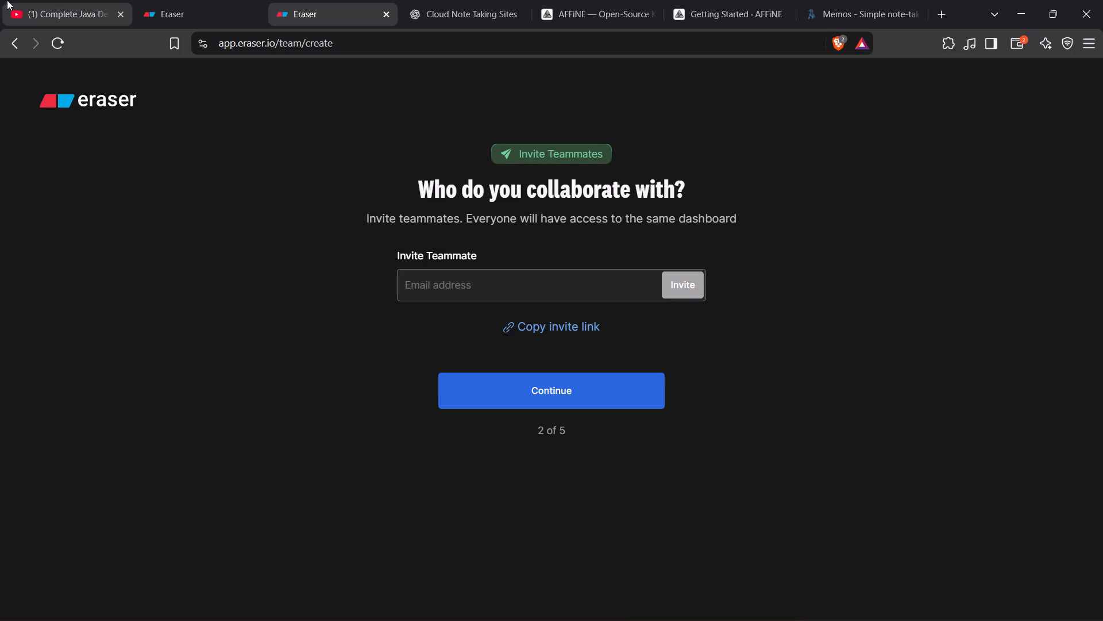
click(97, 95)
Look over the AFFiNE homepage and the Getting Started doc in the Demo Workspace.
click(597, 0)
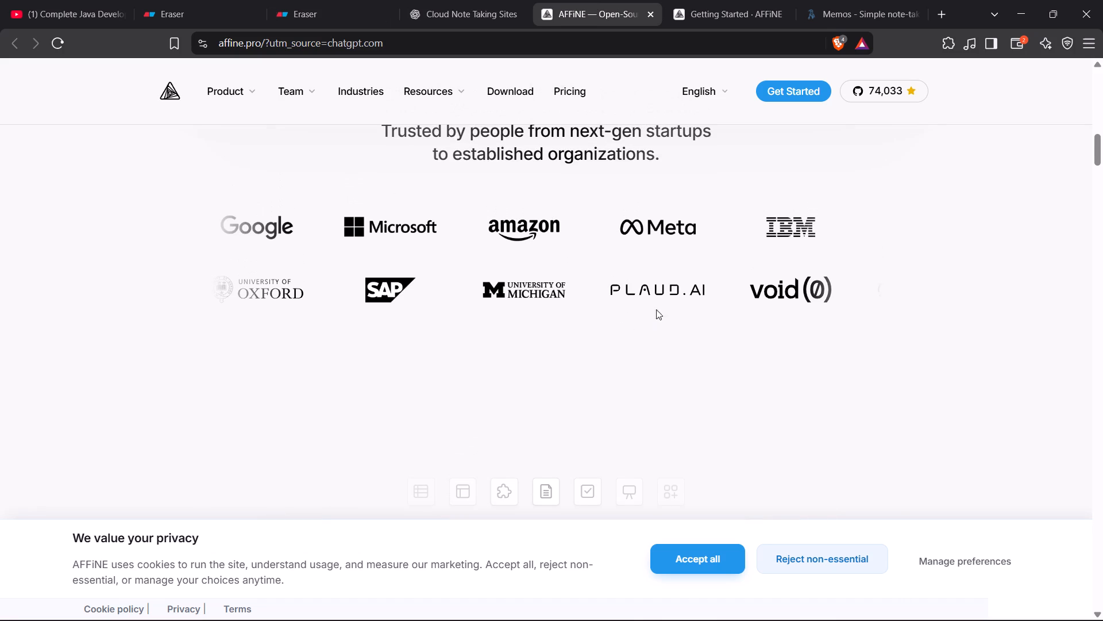
scroll(649, 284, up, 7)
click(665, 0)
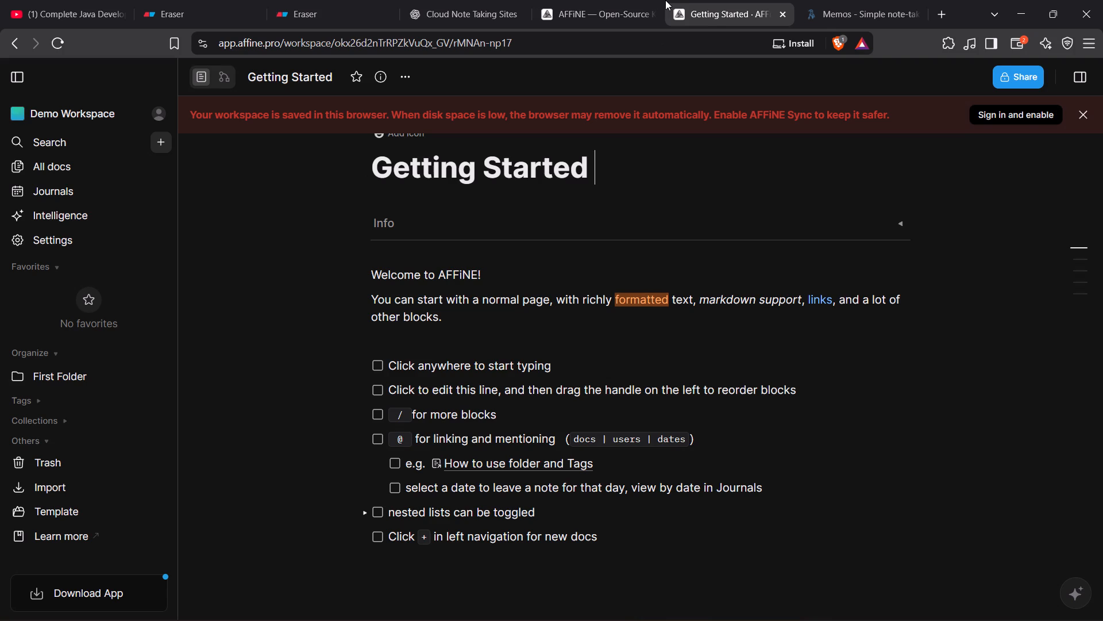
scroll(619, 252, up, 3)
scroll(619, 252, down, 2)
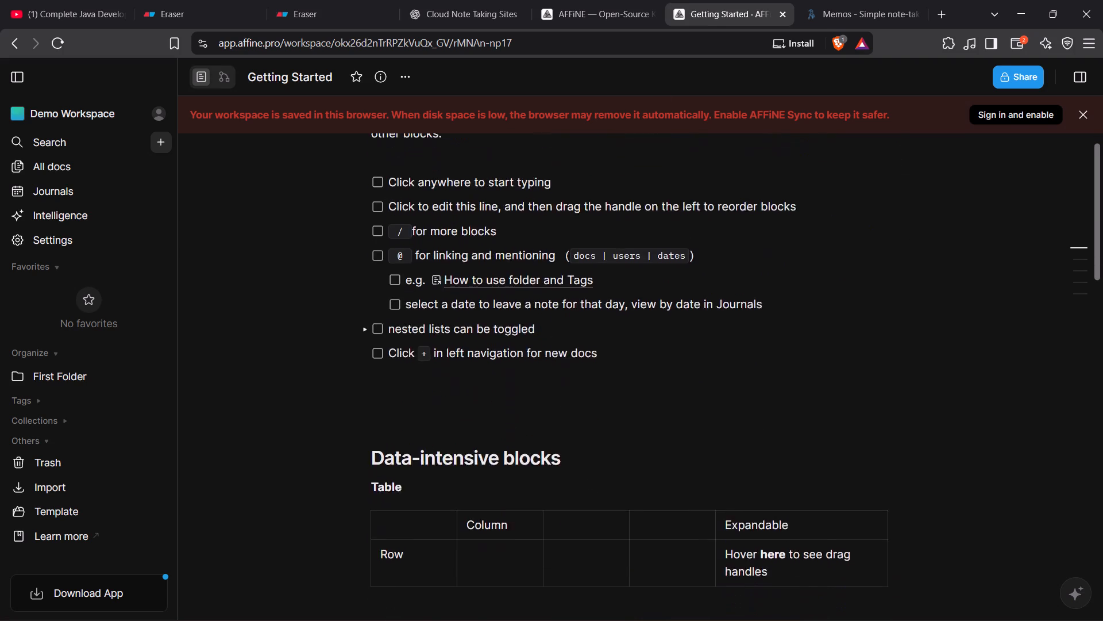
scroll(619, 252, up, 4)
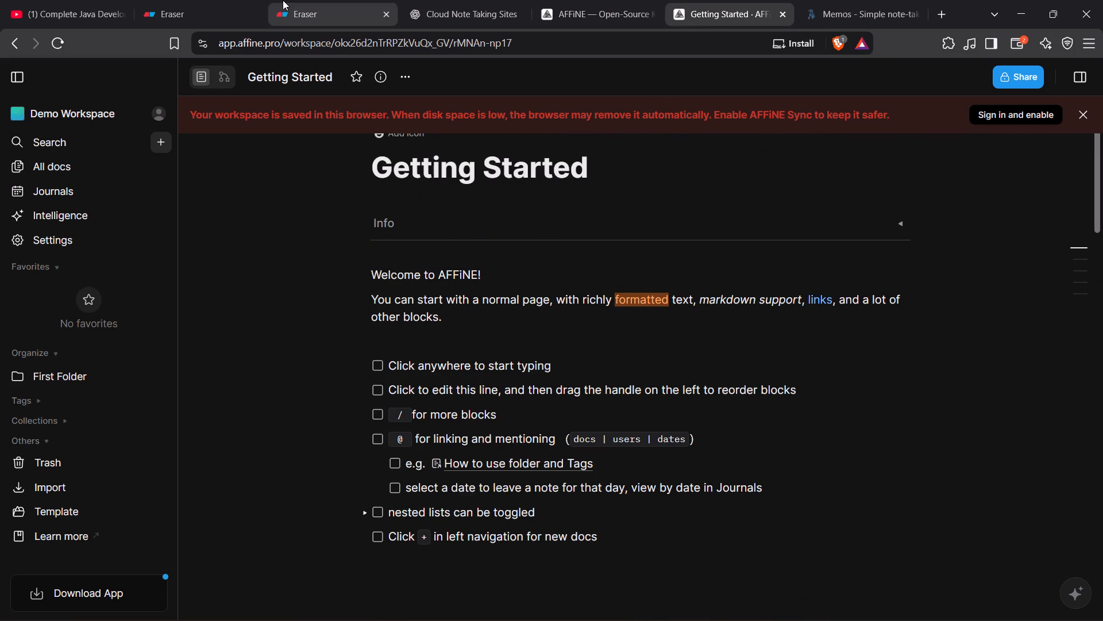
Switch the Getting Started doc to edgeless mode and examine the sample content on its canvas.
click(229, 80)
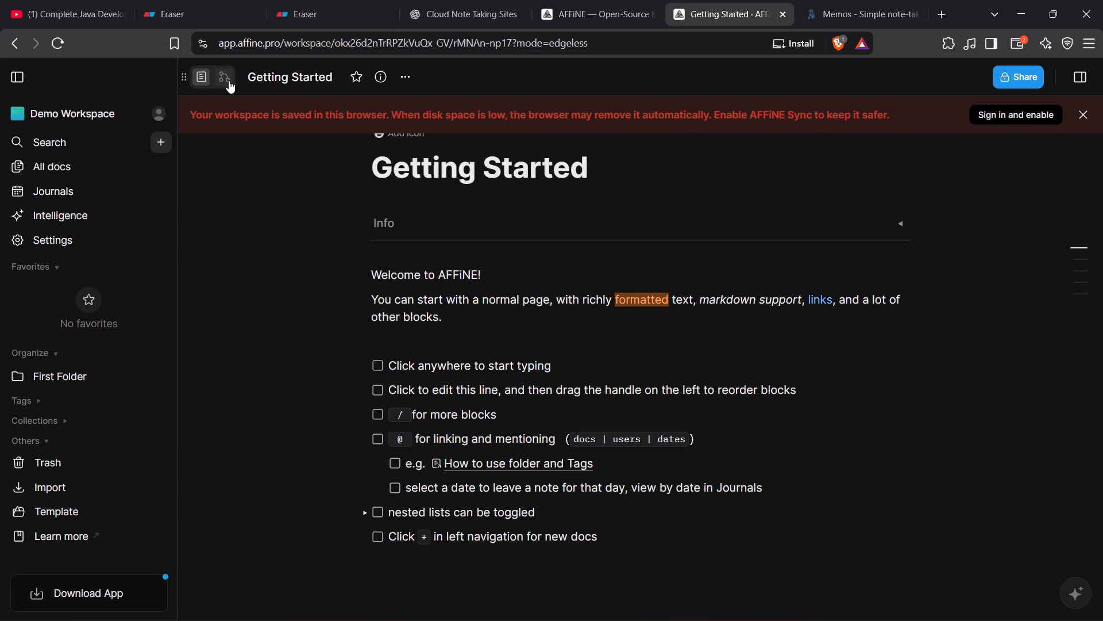
click(229, 80)
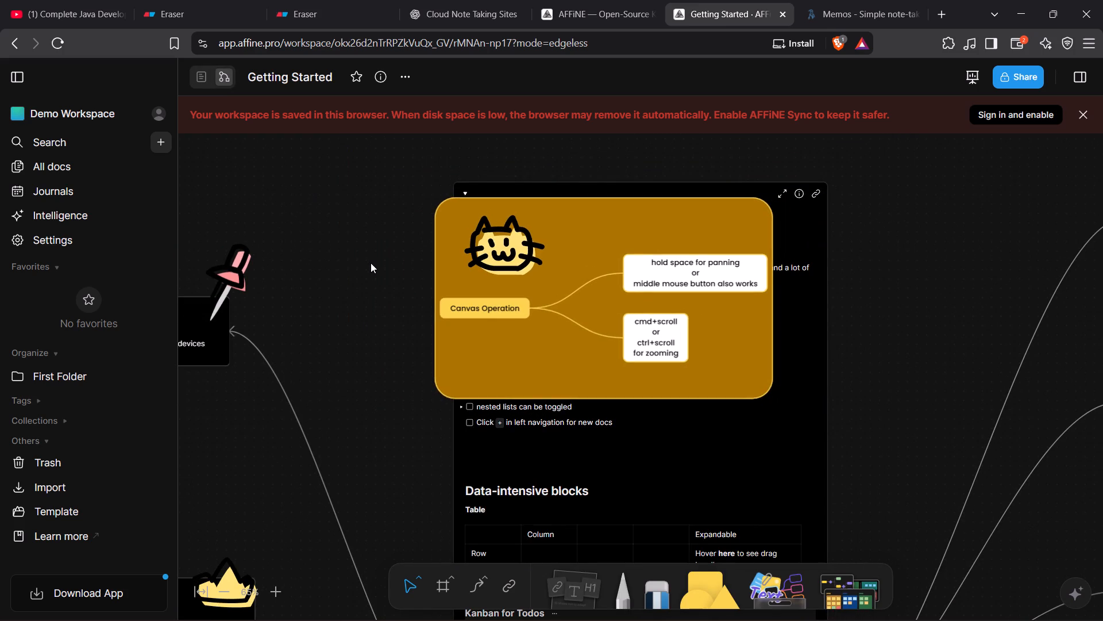
scroll(371, 263, down, 1)
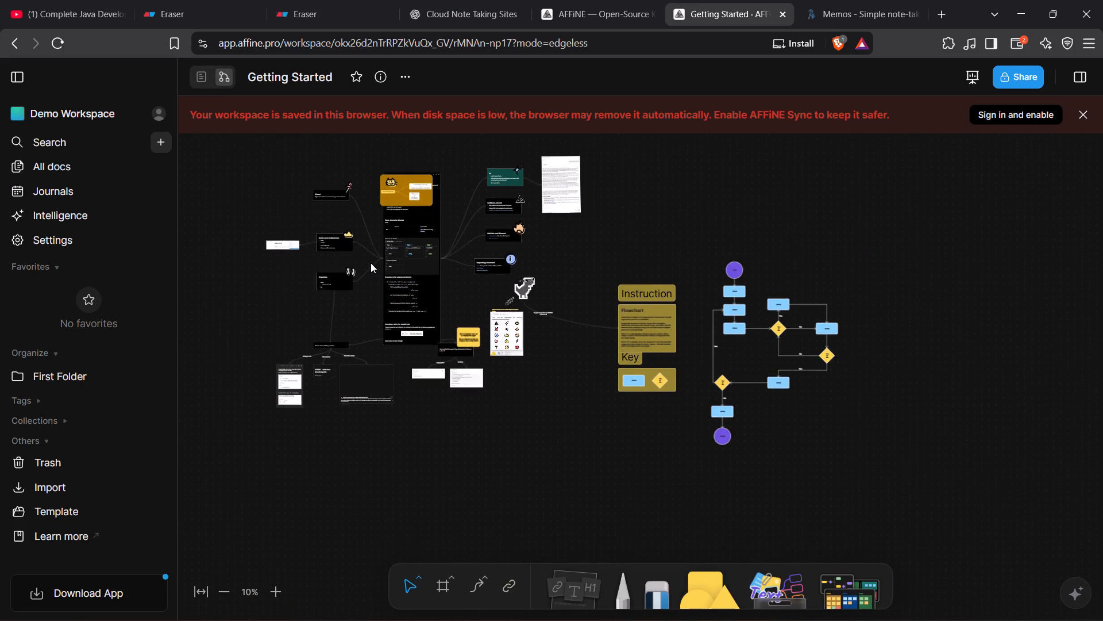
scroll(371, 263, left, 1)
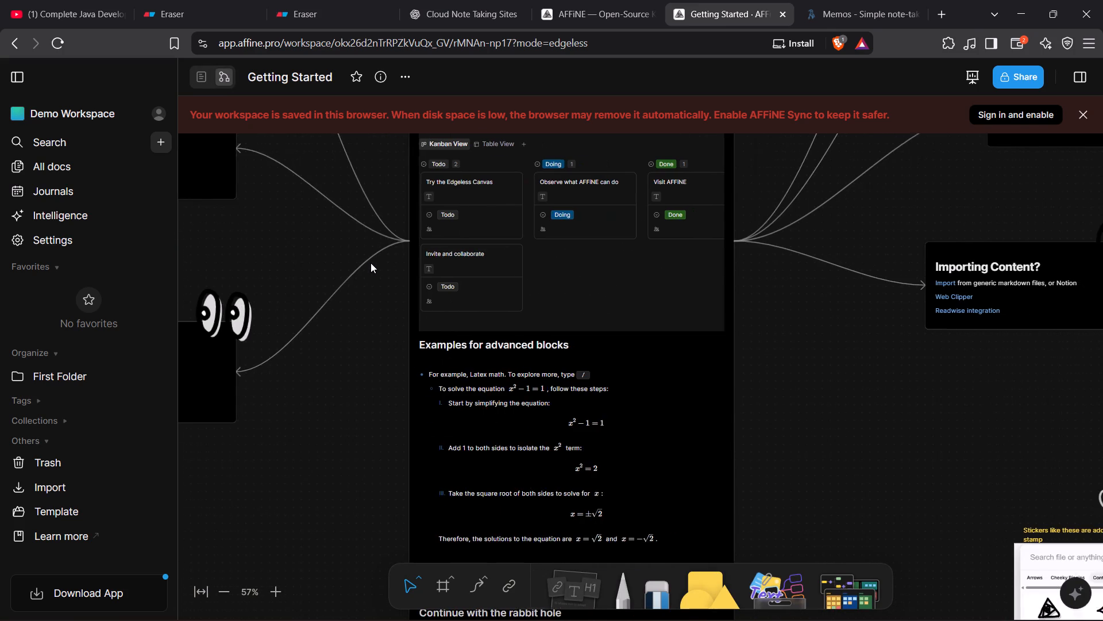
scroll(371, 263, left, 1)
click(371, 352)
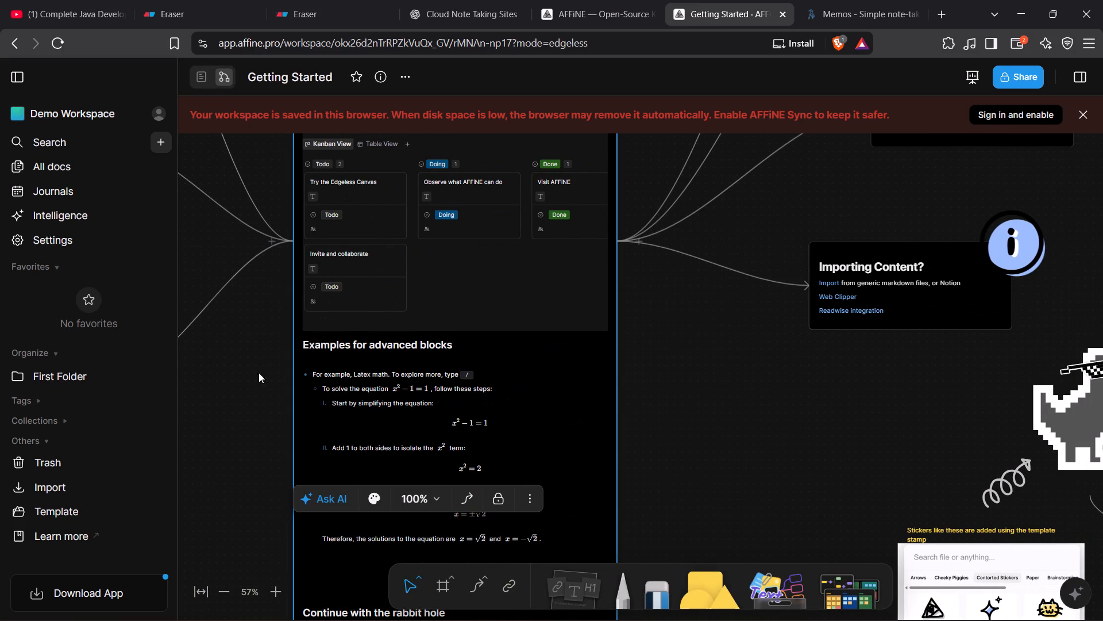
Expand First Folder and open its doc about using folders and tags.
click(84, 377)
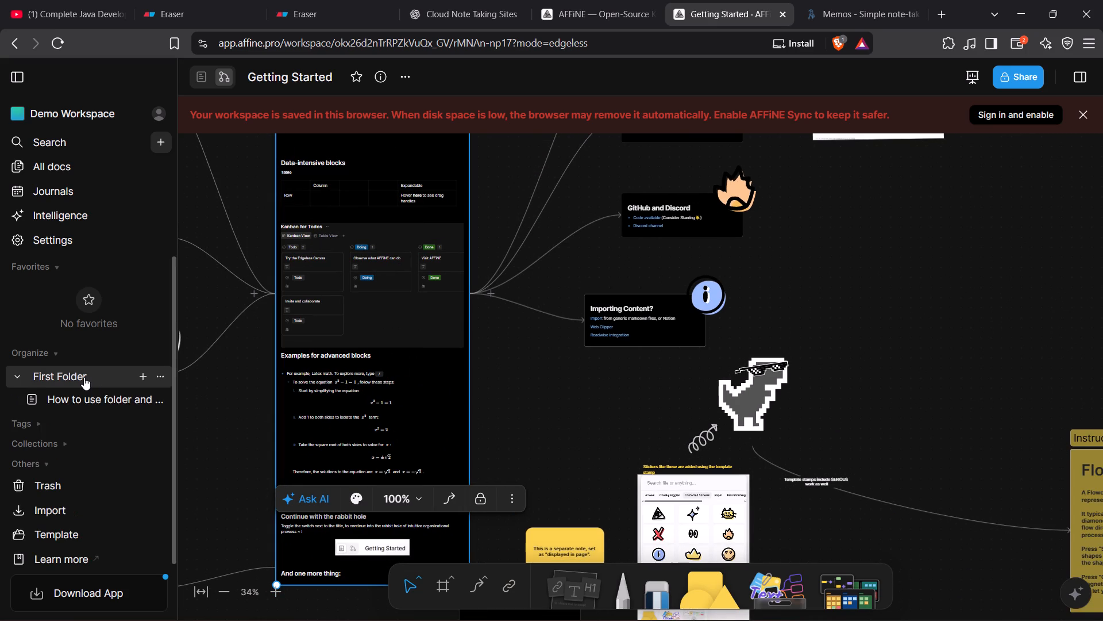
click(114, 389)
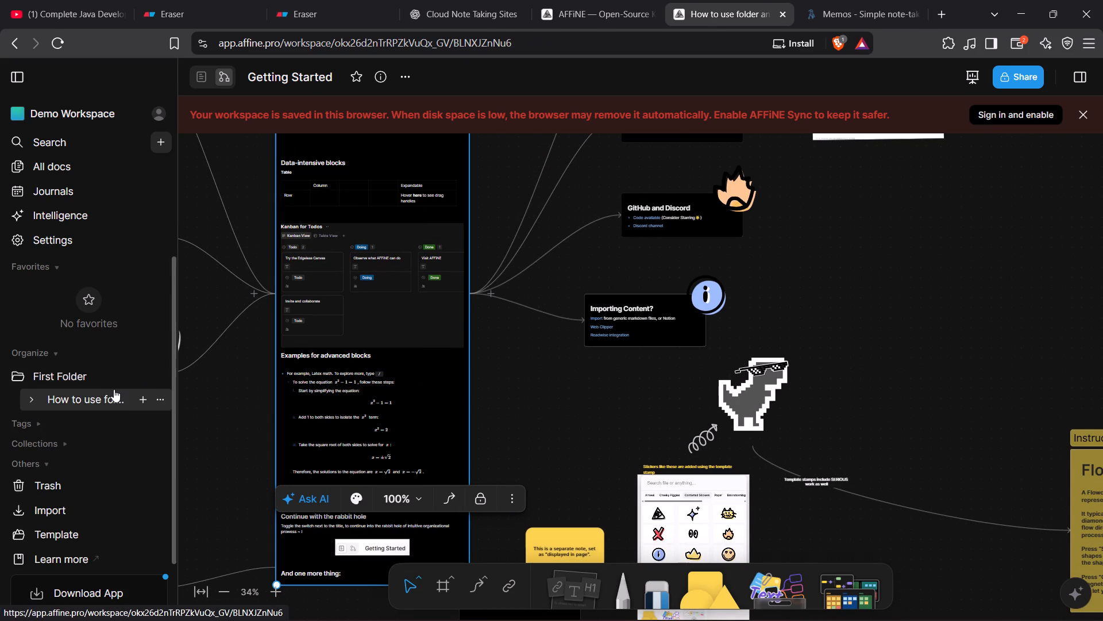
Create a new doc inside First Folder and title it "java".
click(87, 371)
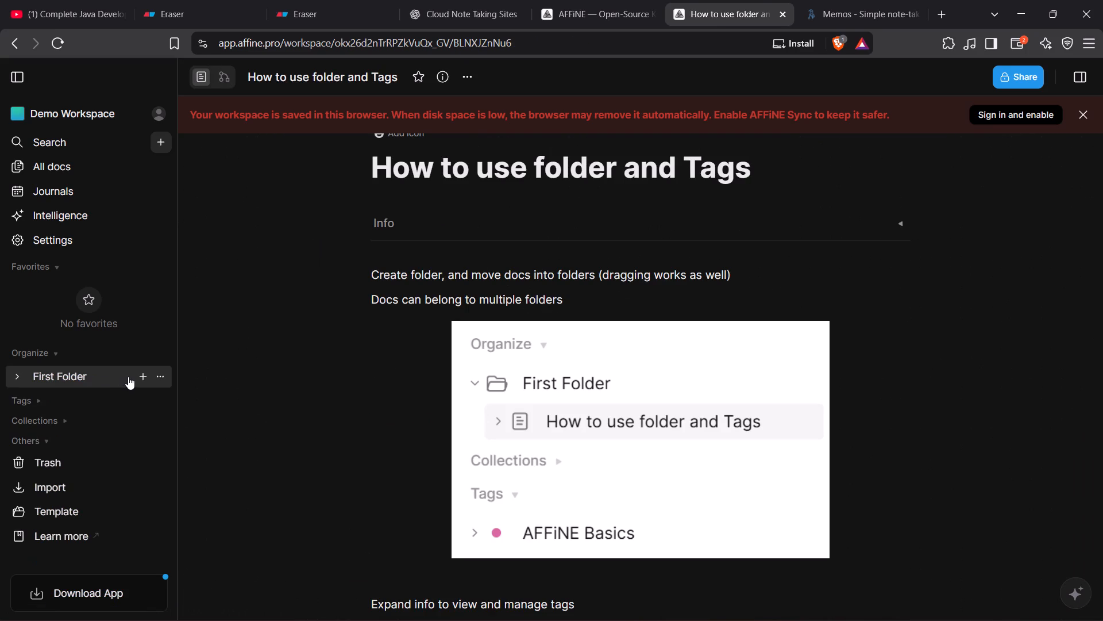
click(132, 377)
click(134, 377)
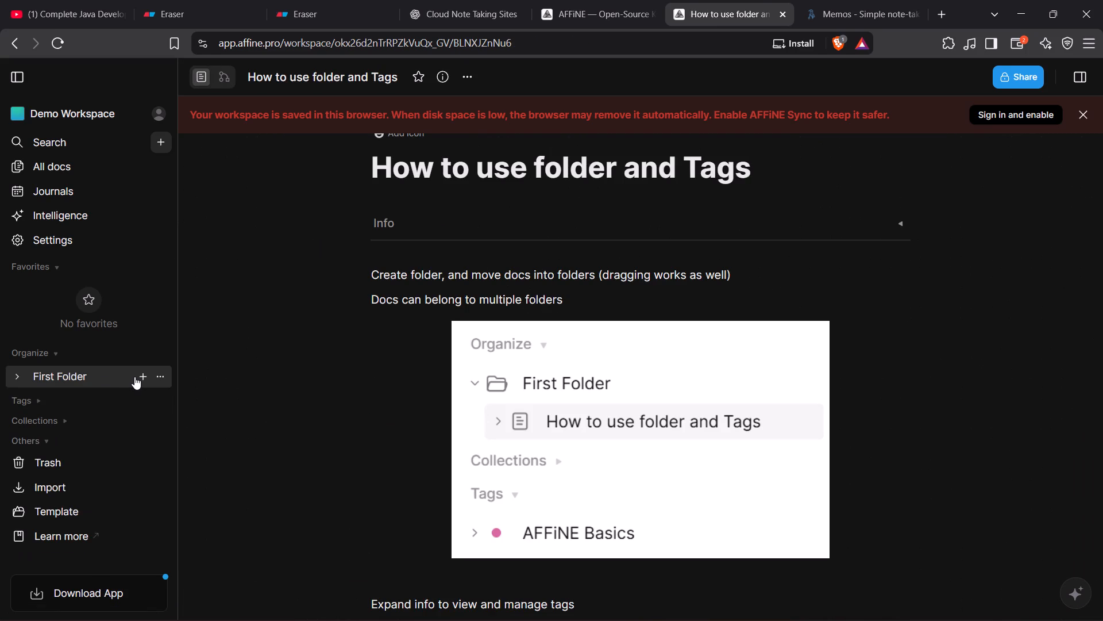
click(138, 377)
scroll(259, 348, up, 1)
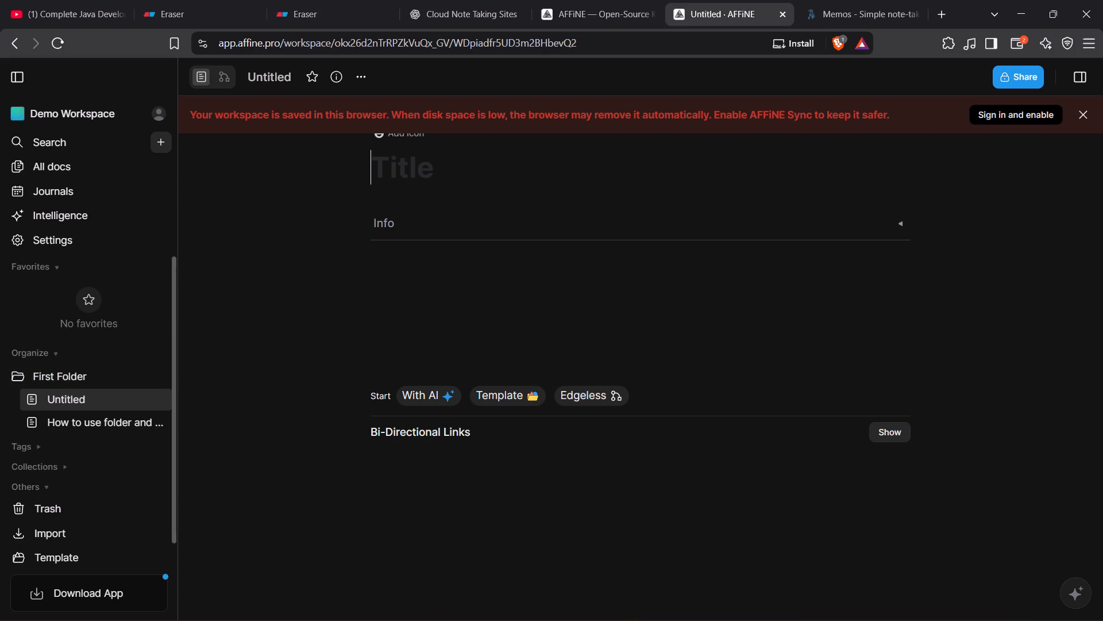
scroll(259, 348, up, 1)
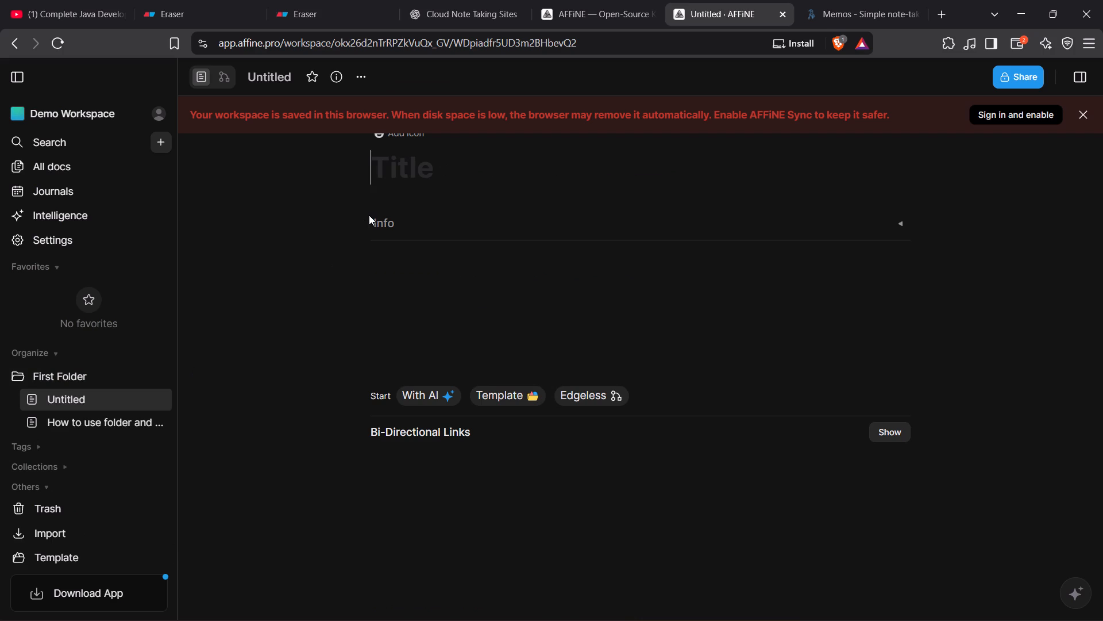
text(java)
key(Return)
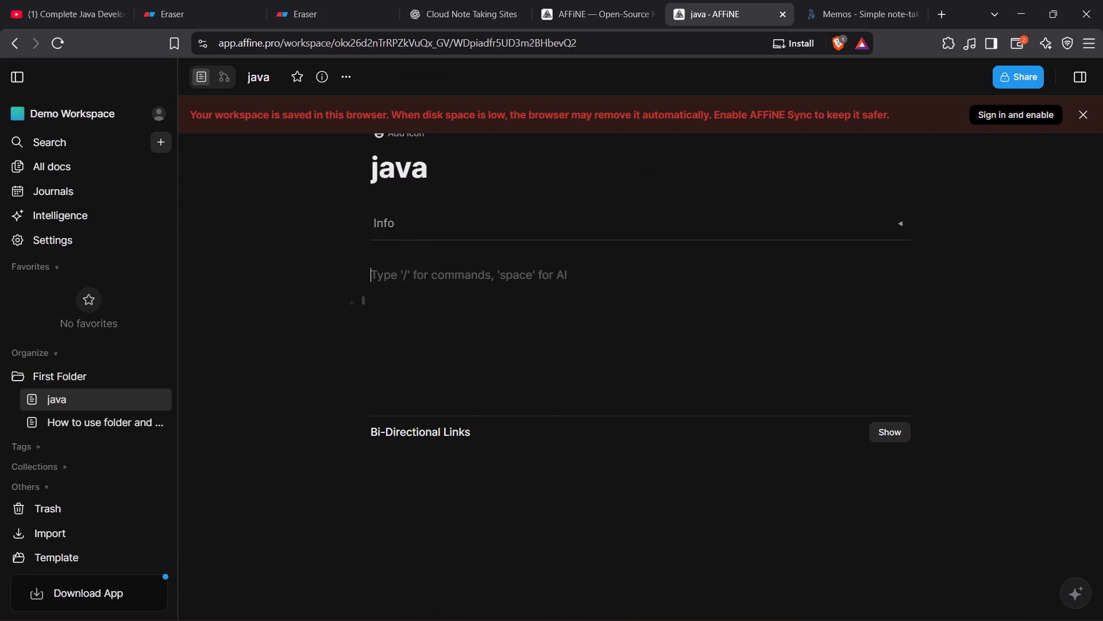
Switch the java doc to edgeless mode.
click(423, 302)
click(215, 83)
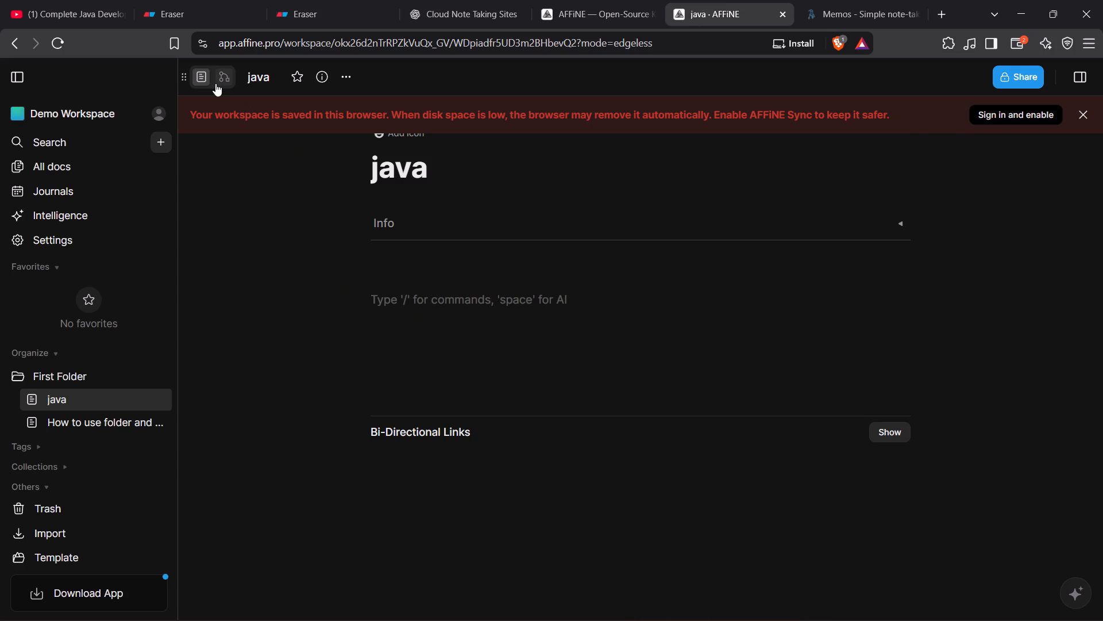
click(491, 319)
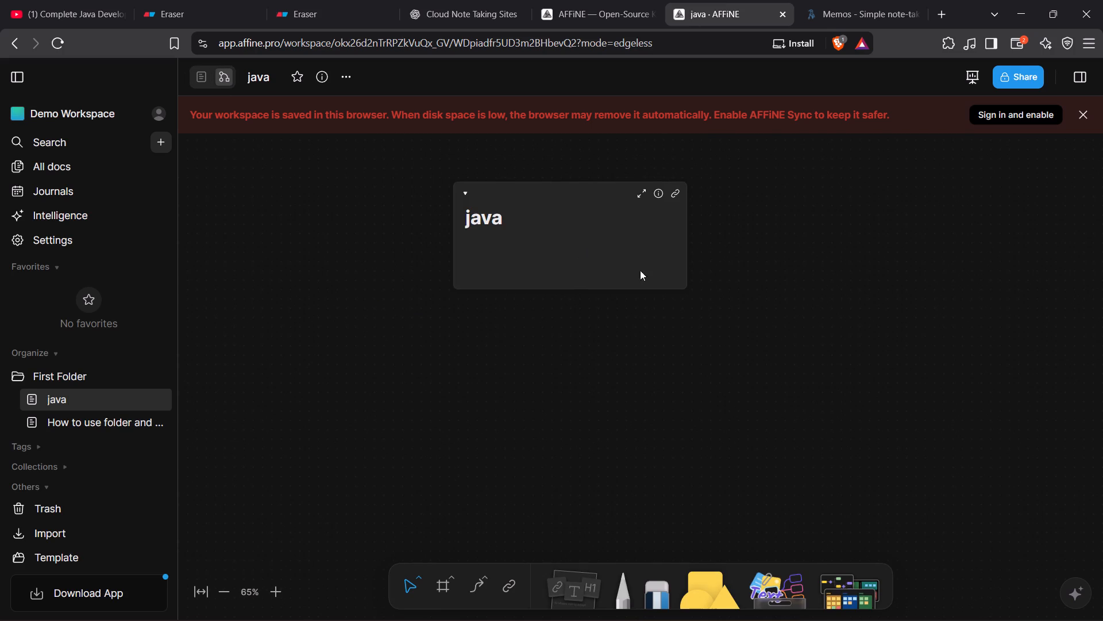
Draw a custom-ratio frame on the canvas below the java note and enlarge it slightly.
click(562, 583)
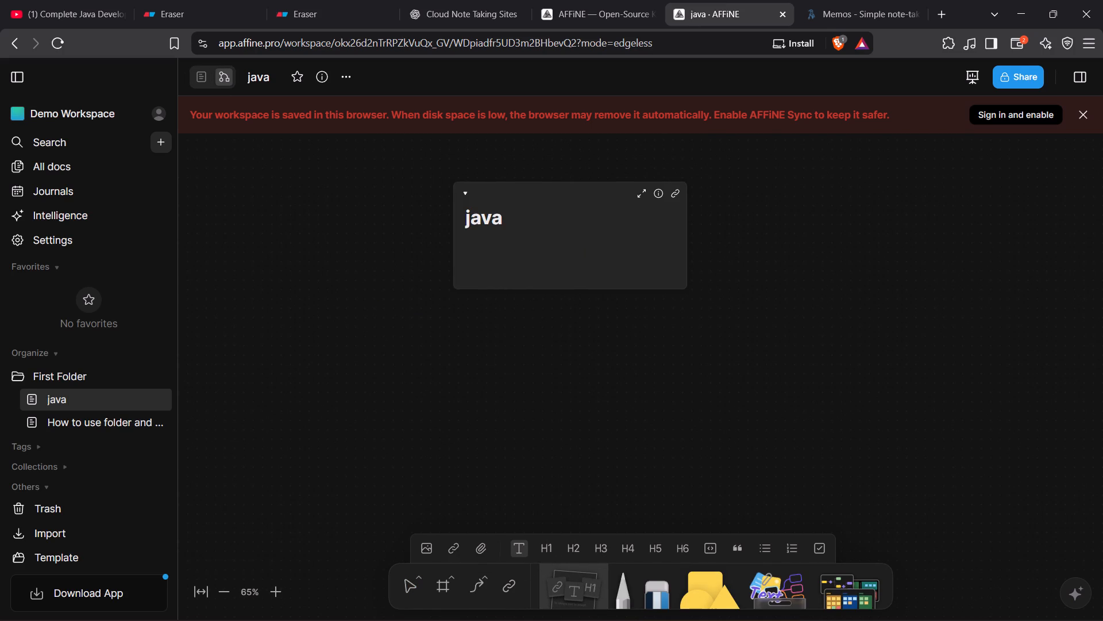
click(444, 586)
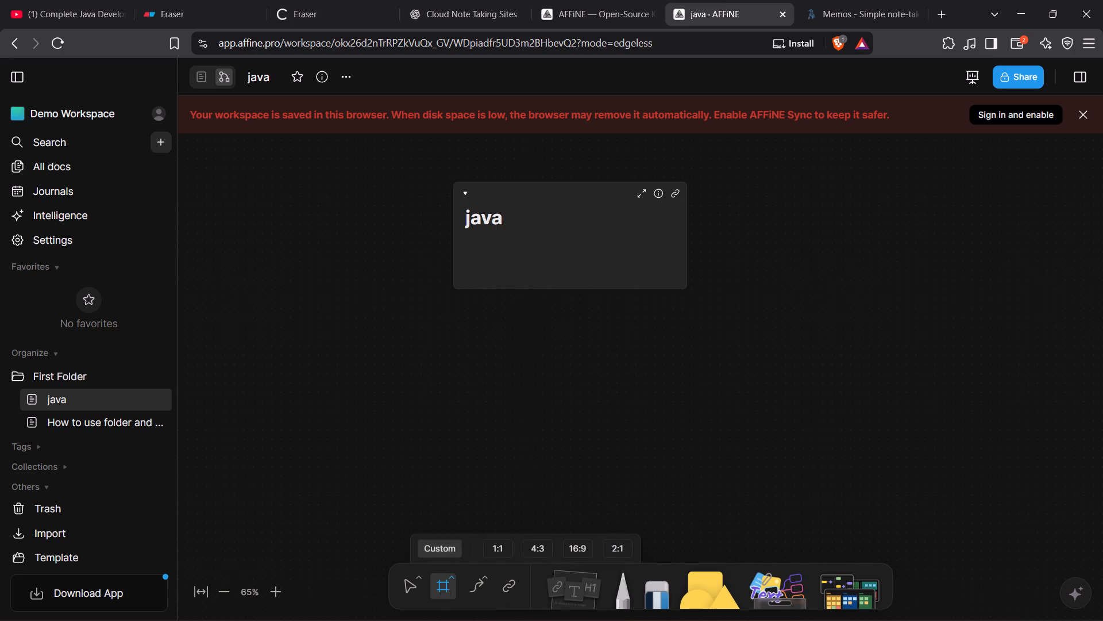
click(433, 372)
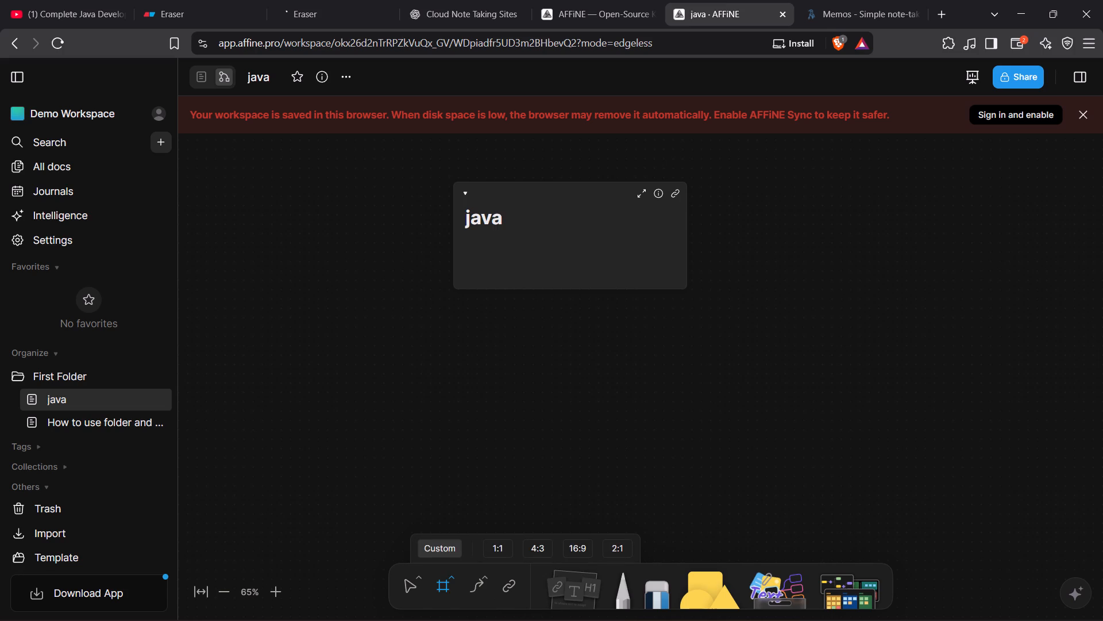
click(480, 347)
drag(501, 356, 643, 444)
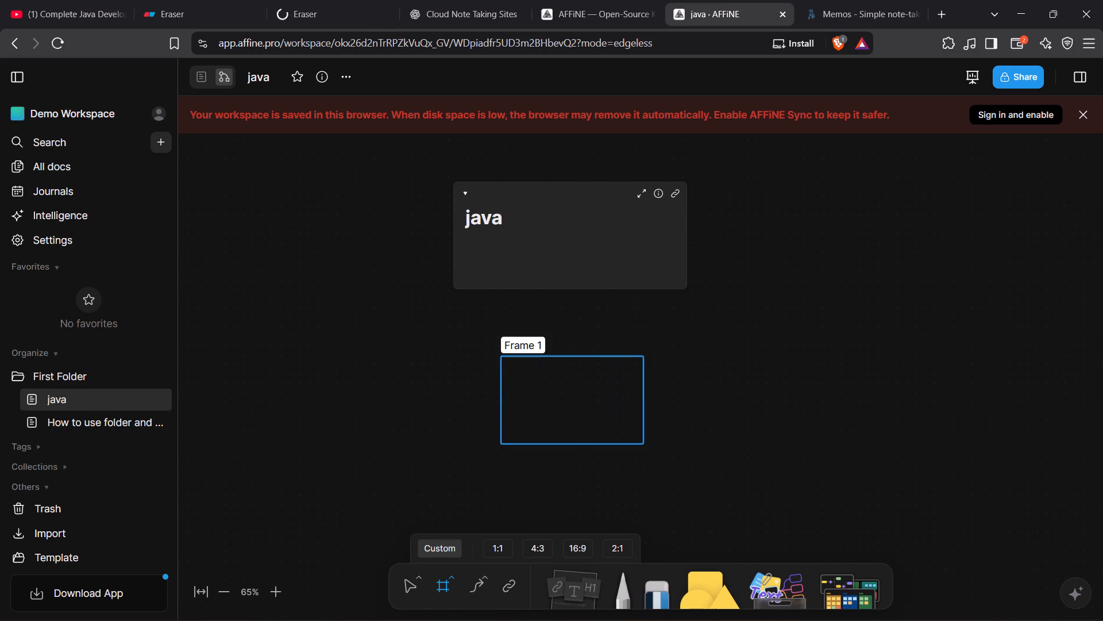
drag(643, 444, 650, 467)
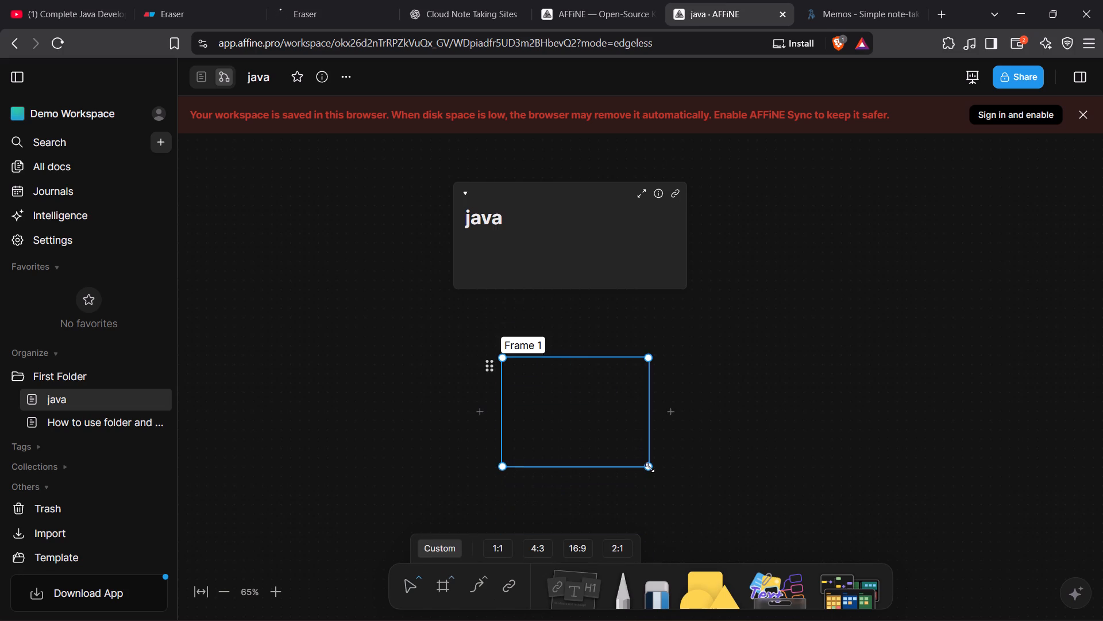
Set the new frame's background colour to medium grey.
click(539, 378)
click(566, 420)
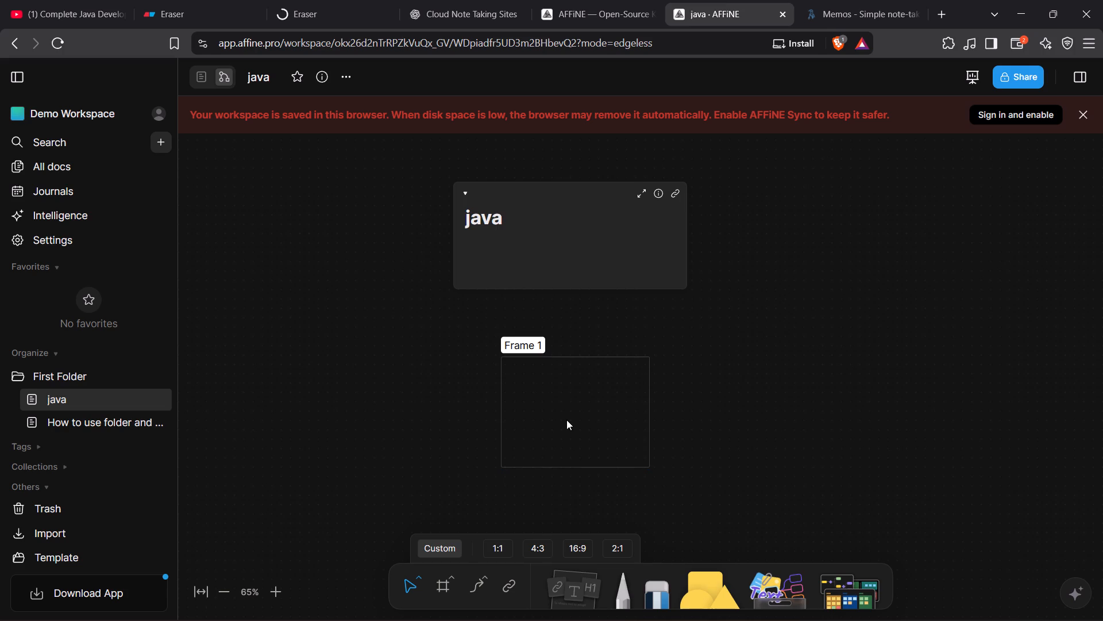
drag(526, 356, 515, 342)
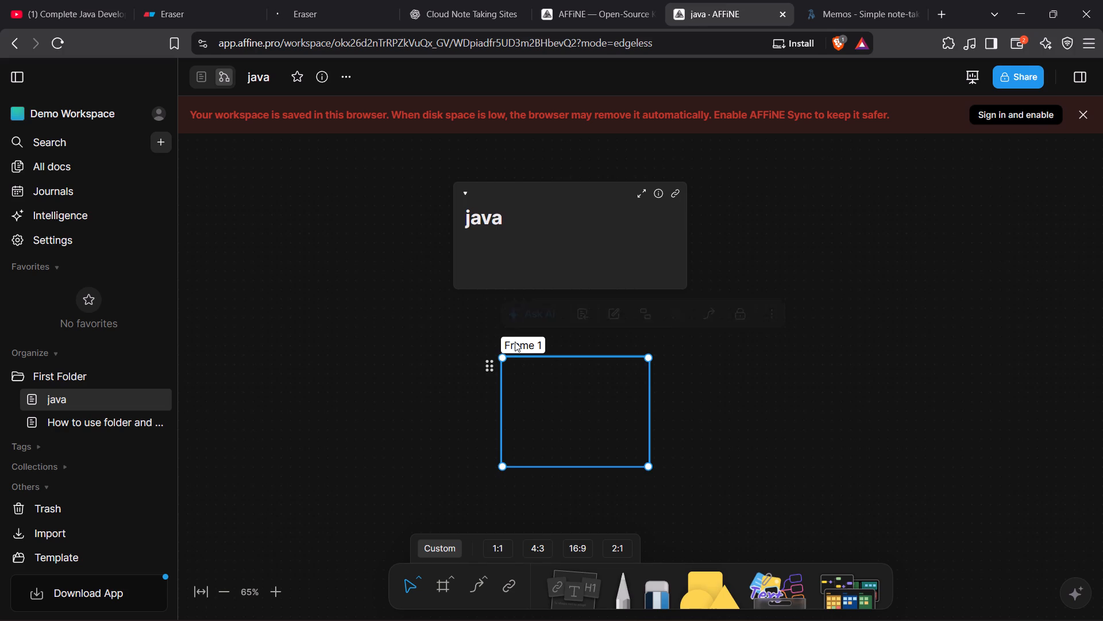
click(515, 342)
click(673, 302)
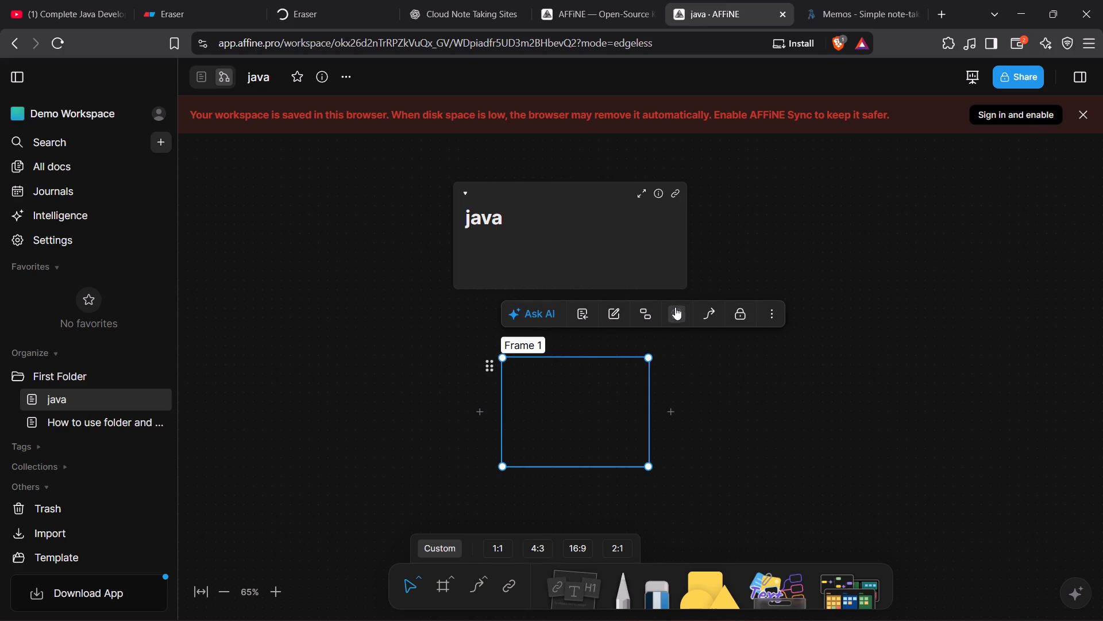
click(675, 307)
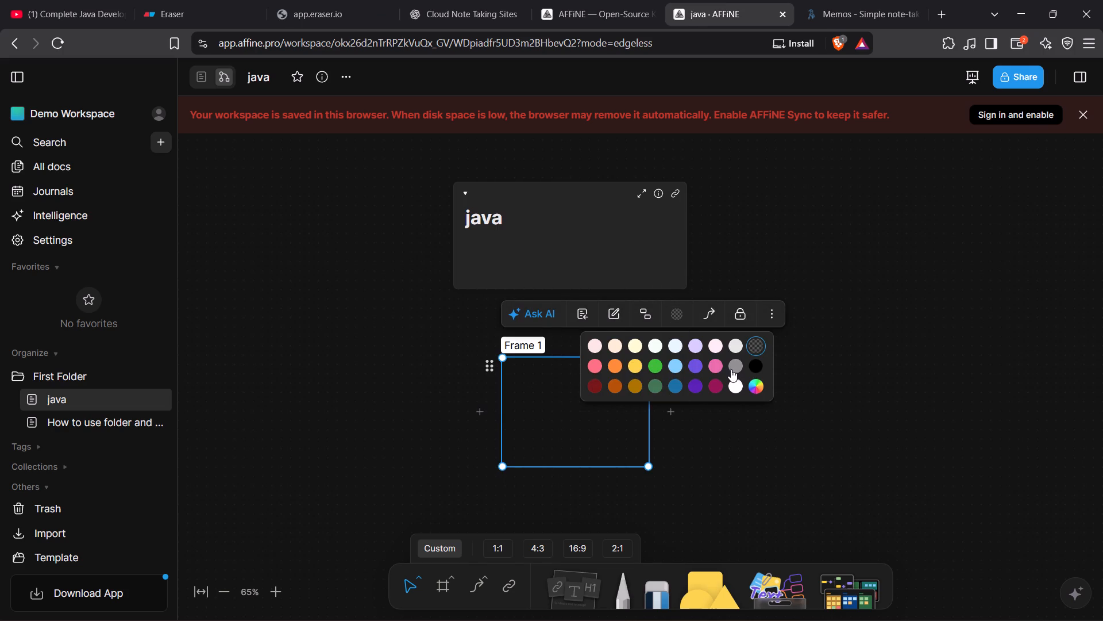
click(732, 364)
click(629, 390)
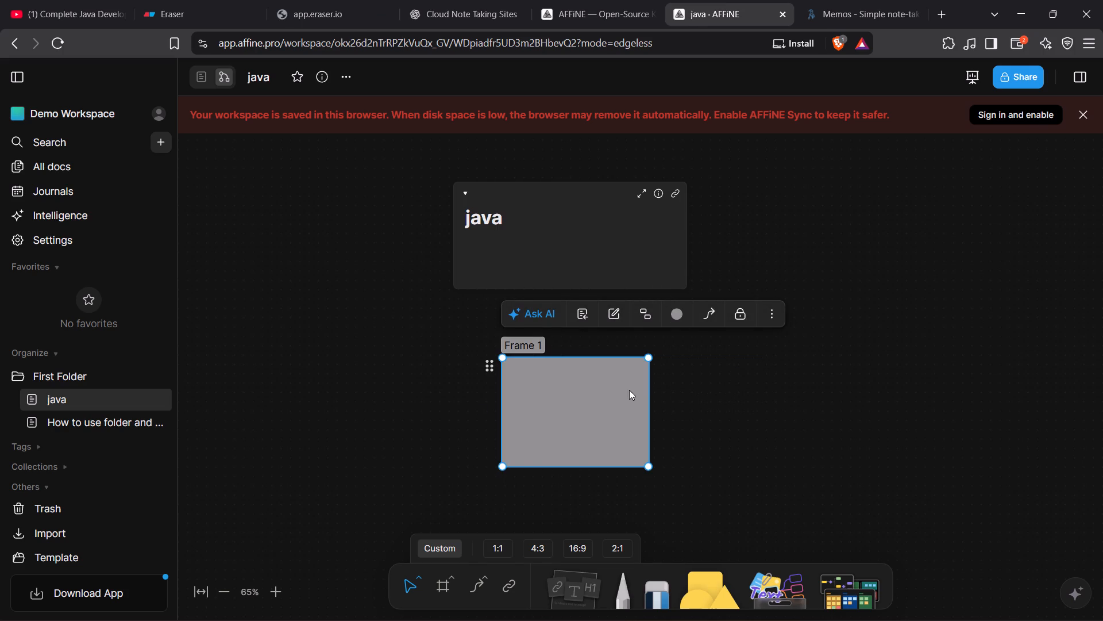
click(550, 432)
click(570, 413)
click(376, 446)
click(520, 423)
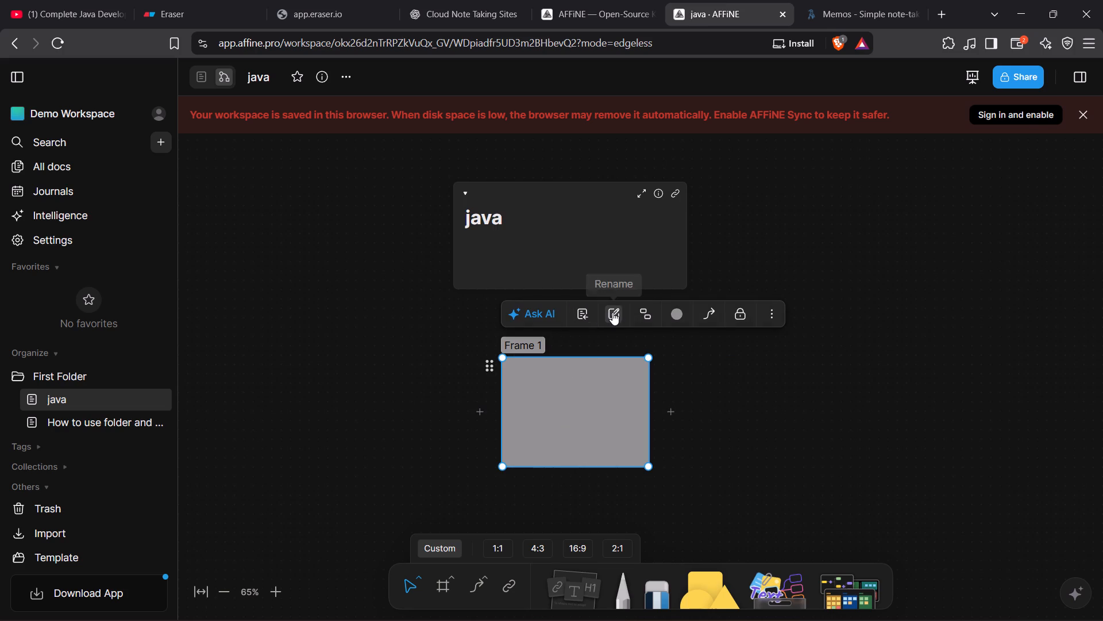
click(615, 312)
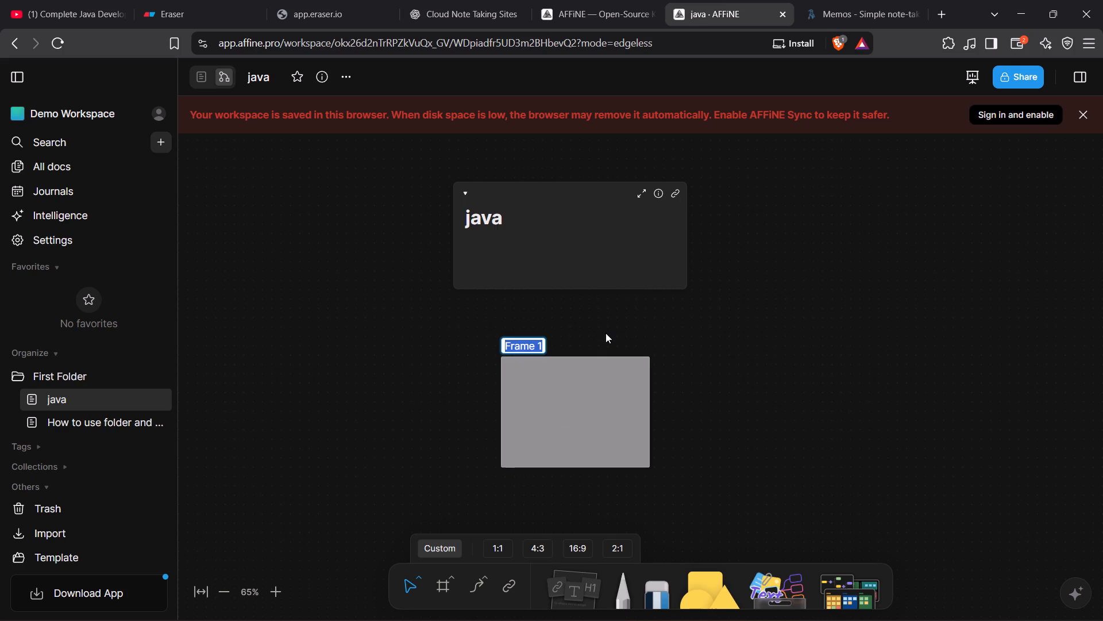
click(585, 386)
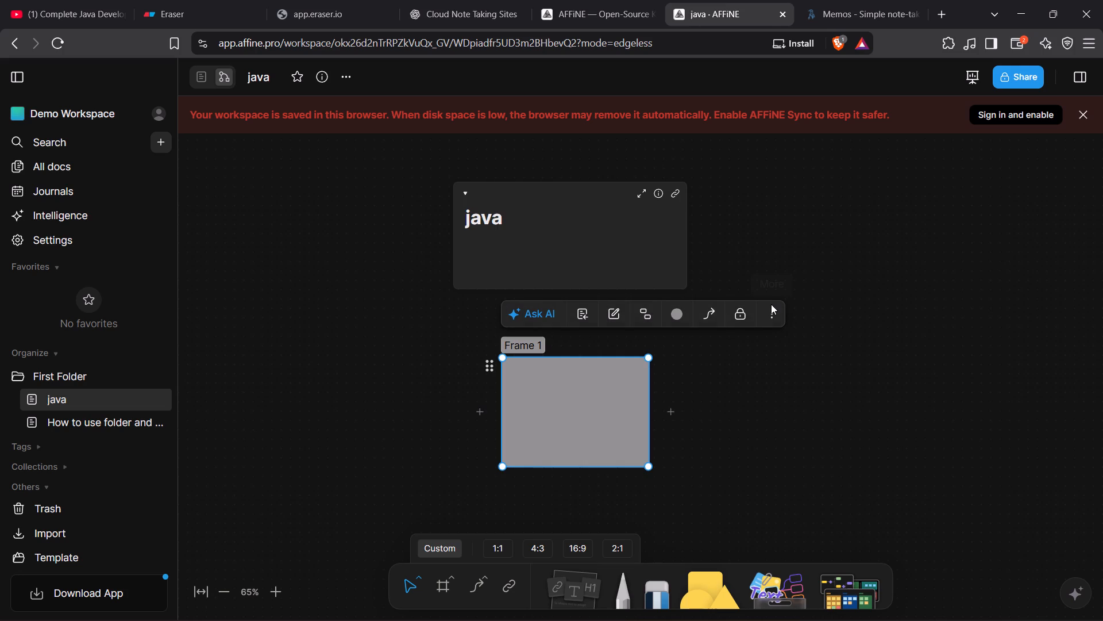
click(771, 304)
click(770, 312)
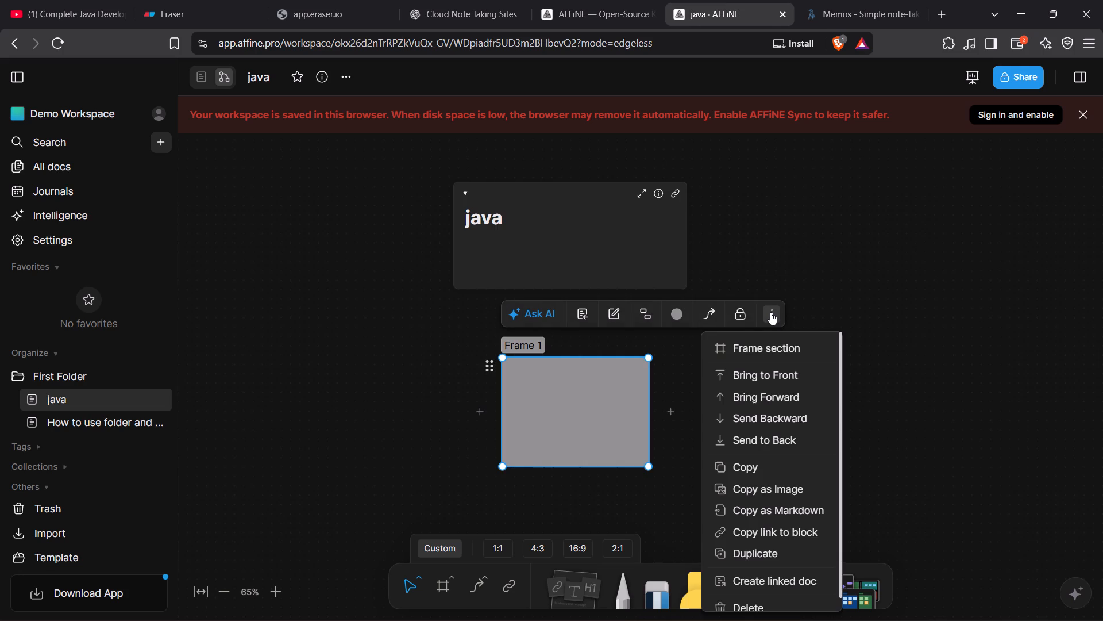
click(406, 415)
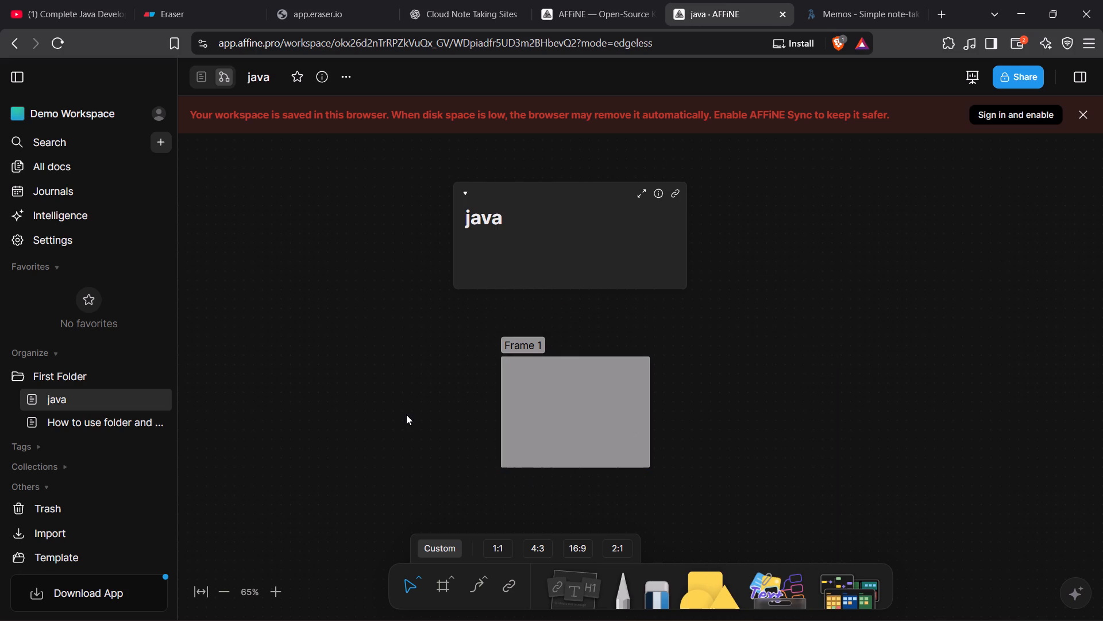
Place a new text note on the grey frame below the java note.
click(588, 590)
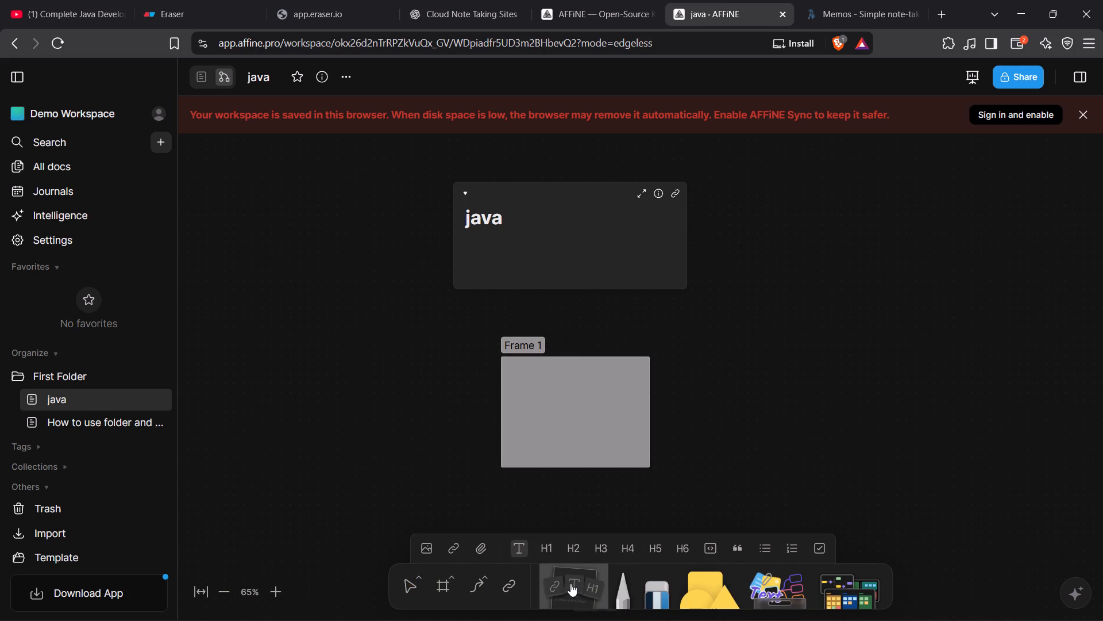
click(579, 585)
click(565, 589)
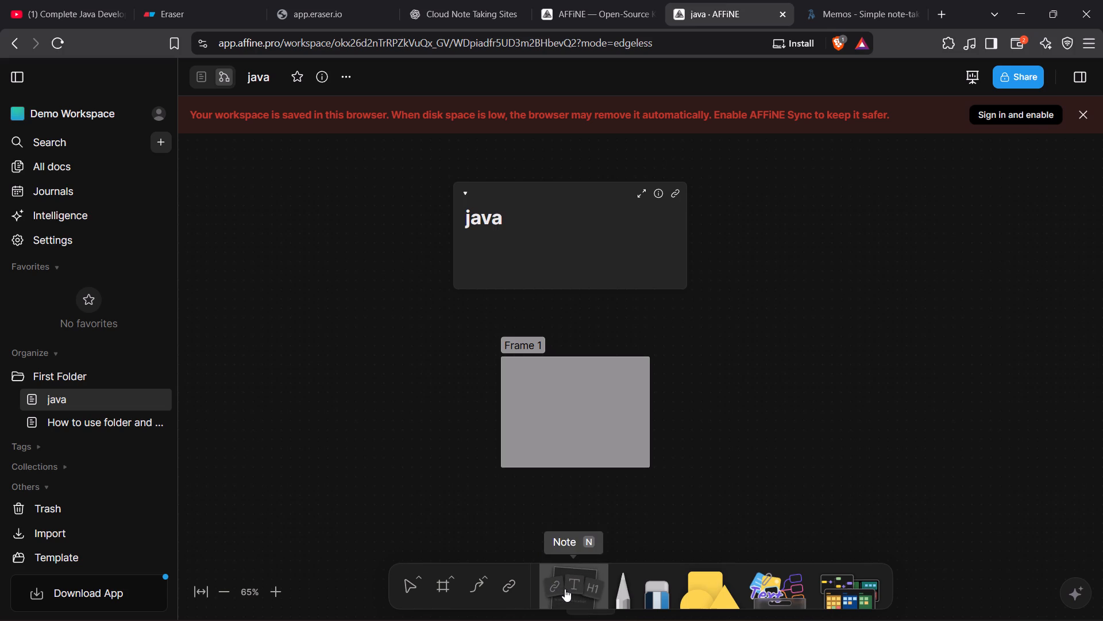
click(520, 555)
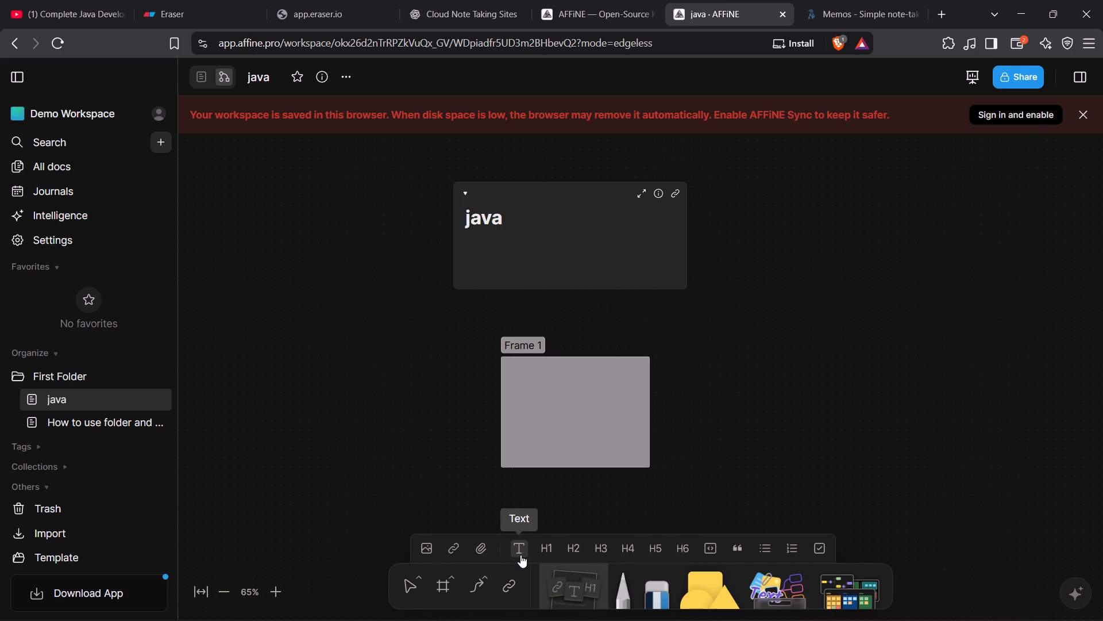
click(520, 555)
click(537, 398)
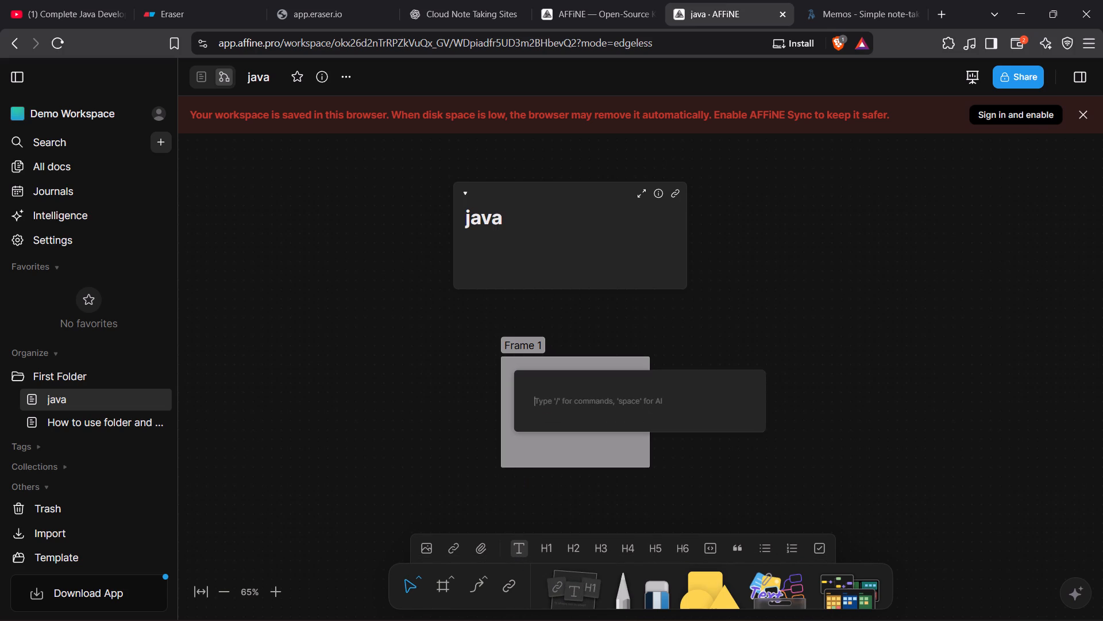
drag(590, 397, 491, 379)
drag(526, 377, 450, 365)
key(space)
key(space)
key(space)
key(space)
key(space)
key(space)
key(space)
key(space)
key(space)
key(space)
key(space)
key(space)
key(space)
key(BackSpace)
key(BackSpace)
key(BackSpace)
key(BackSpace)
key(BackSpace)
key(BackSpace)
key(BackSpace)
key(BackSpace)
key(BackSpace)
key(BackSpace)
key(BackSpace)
Enter "INSTENSCE VARIABEL" as the text of the new note.
text(INSTENSCE)
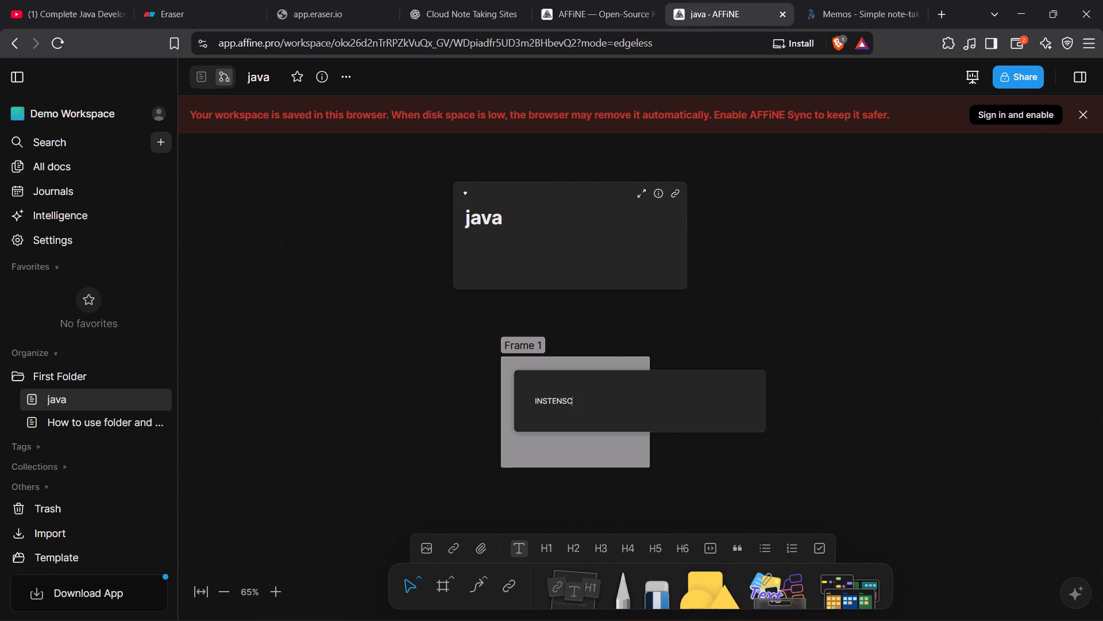
key(space)
text(VARIA)
text(VLE)
key(BackSpace)
key(BackSpace)
key(BackSpace)
text(BL)
key(BackSpace)
text(EL)
click(731, 338)
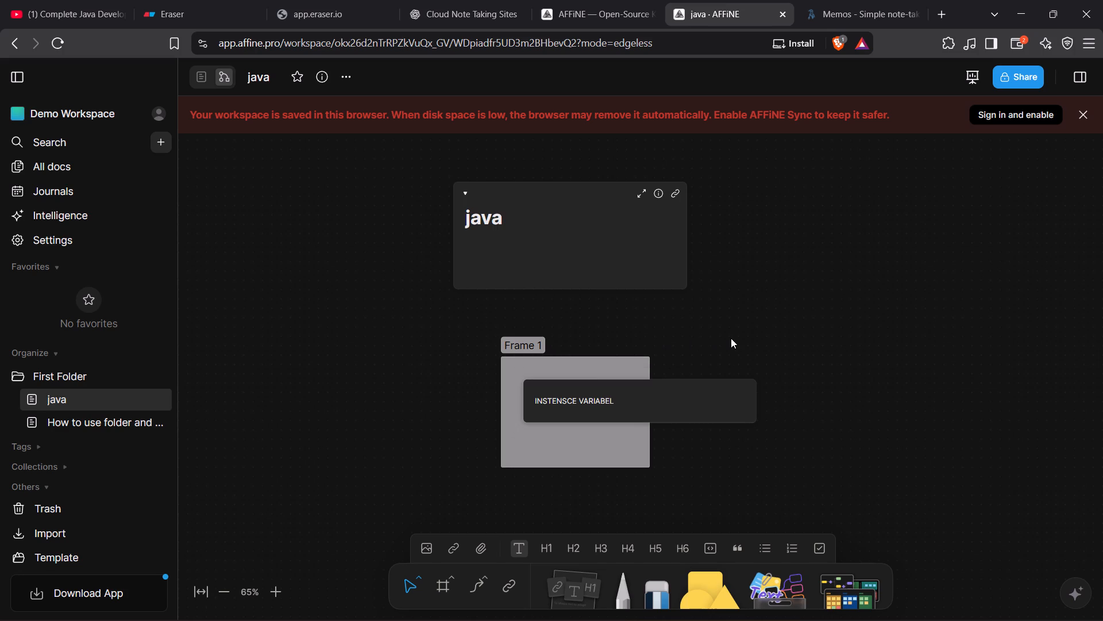
Move Frame 1 together with its note further left on the canvas, just below the java note's lower-left corner.
click(592, 371)
drag(592, 371, 457, 352)
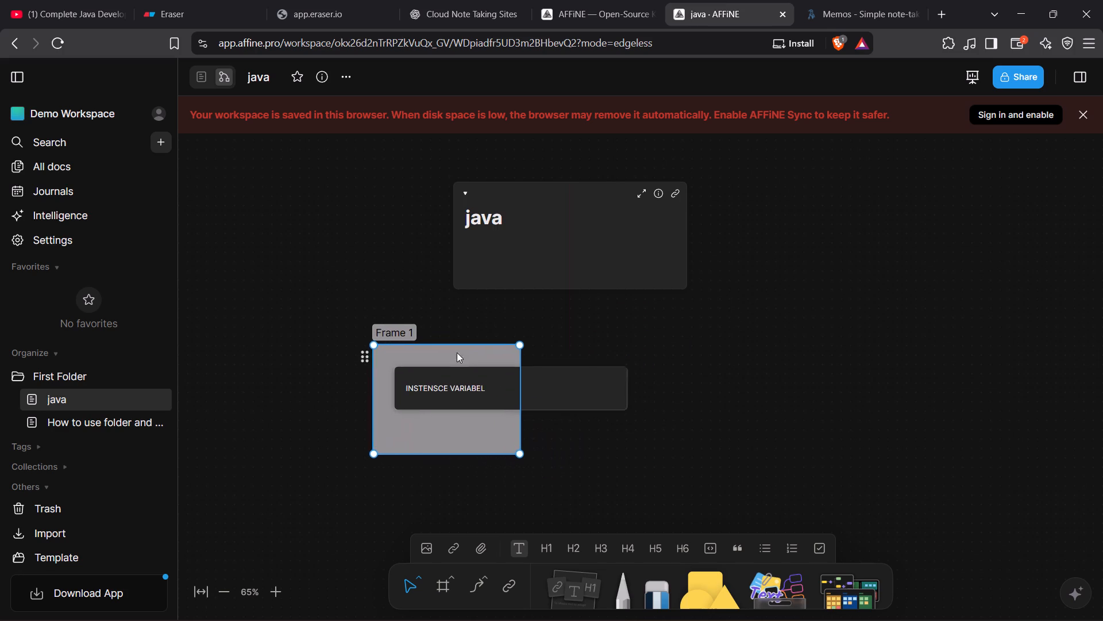
drag(457, 352, 452, 348)
click(474, 406)
click(563, 405)
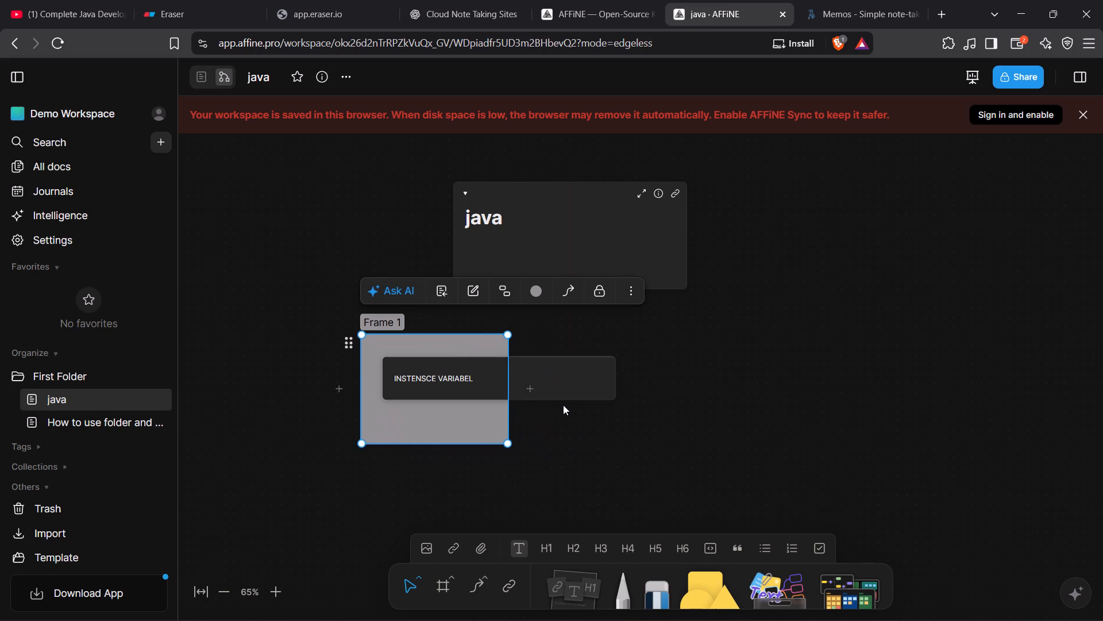
Shrink the INSTENSCE VARIABEL note to fit closely around its text and position it inside Frame 1 along the frame's top edge.
click(555, 381)
drag(555, 381, 503, 384)
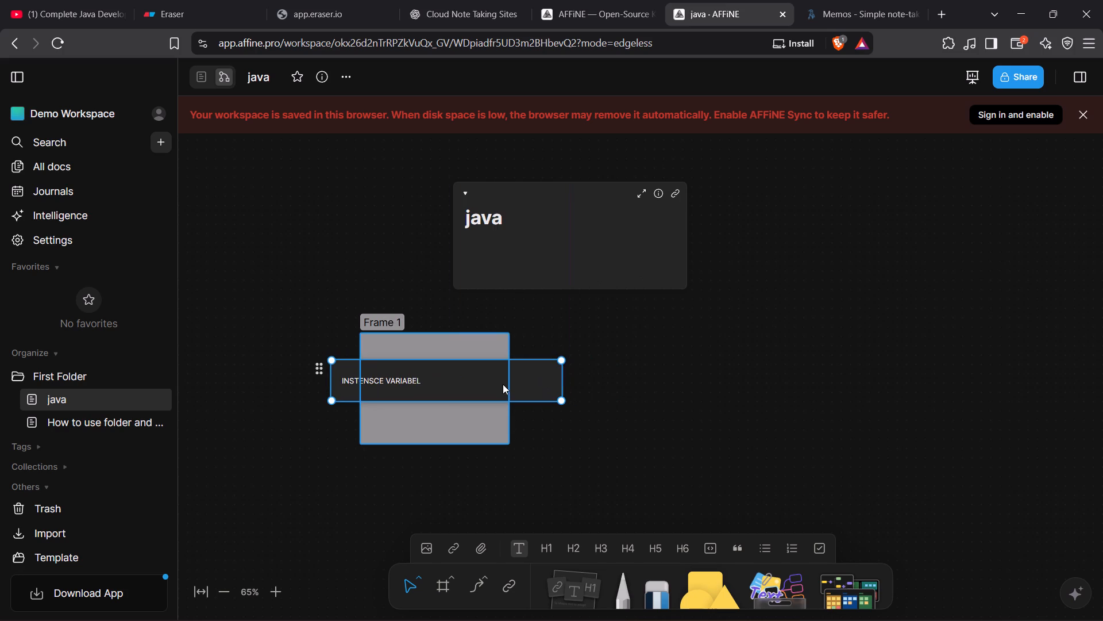
drag(503, 384, 496, 382)
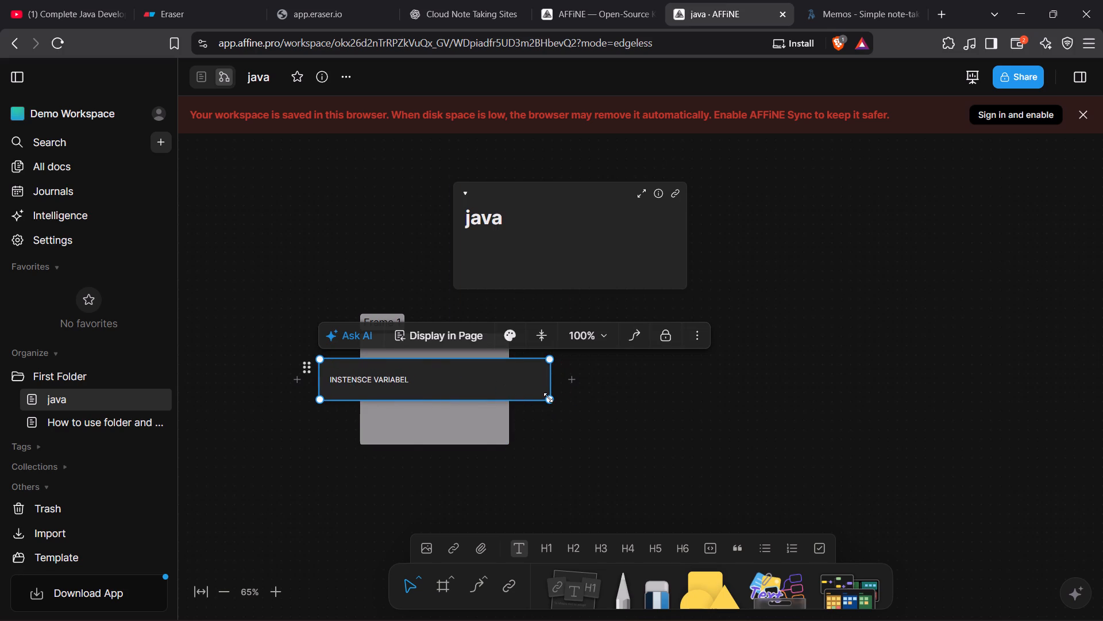
drag(548, 397, 444, 409)
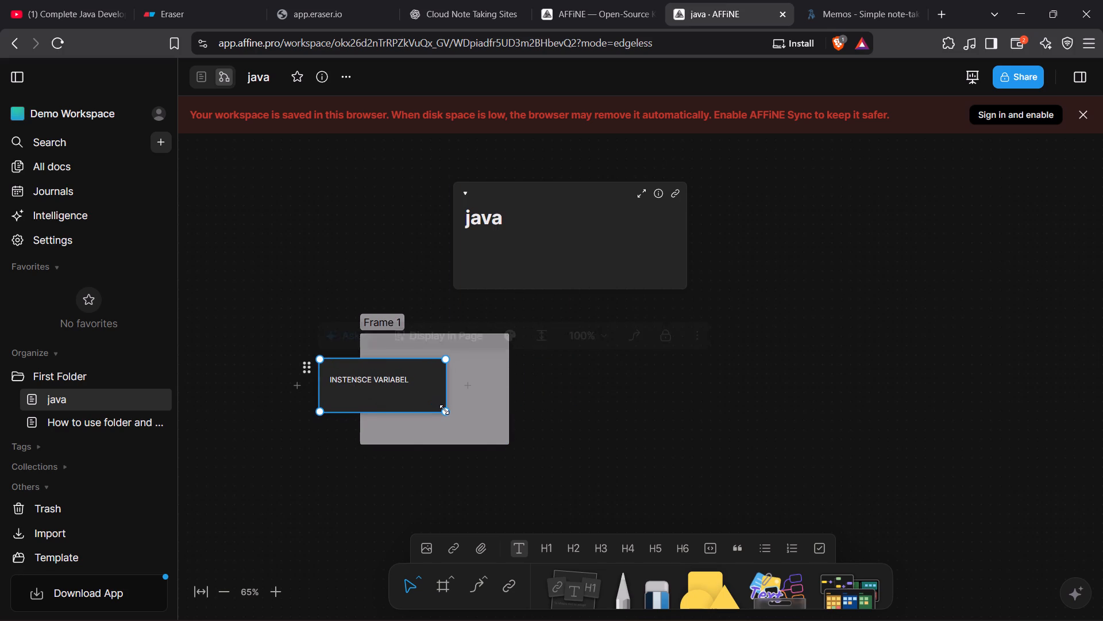
drag(435, 393, 491, 387)
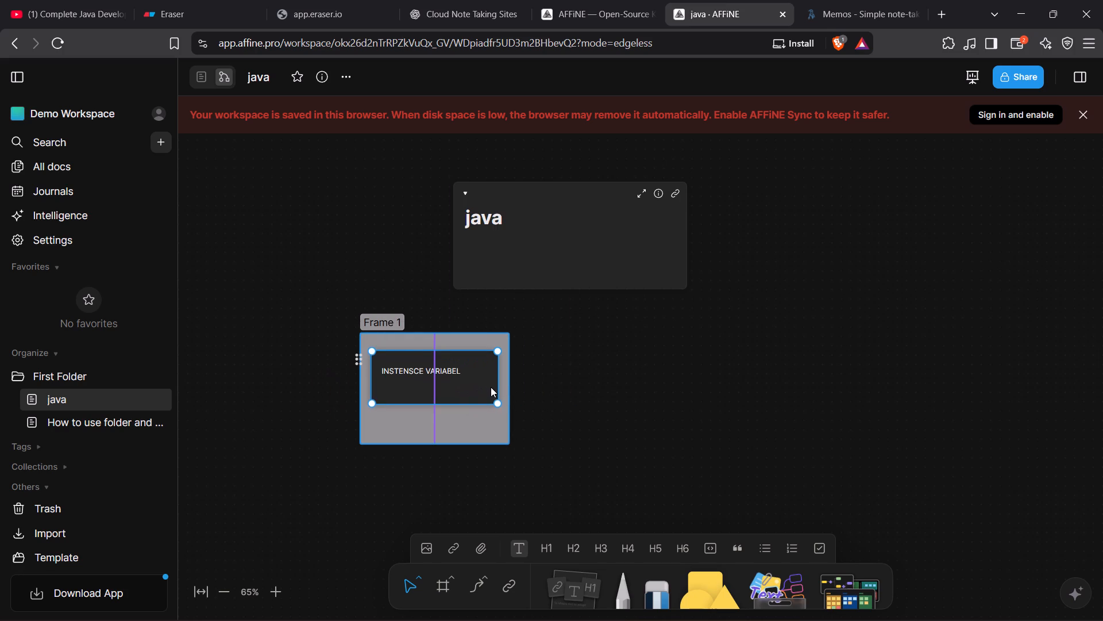
drag(491, 387, 488, 373)
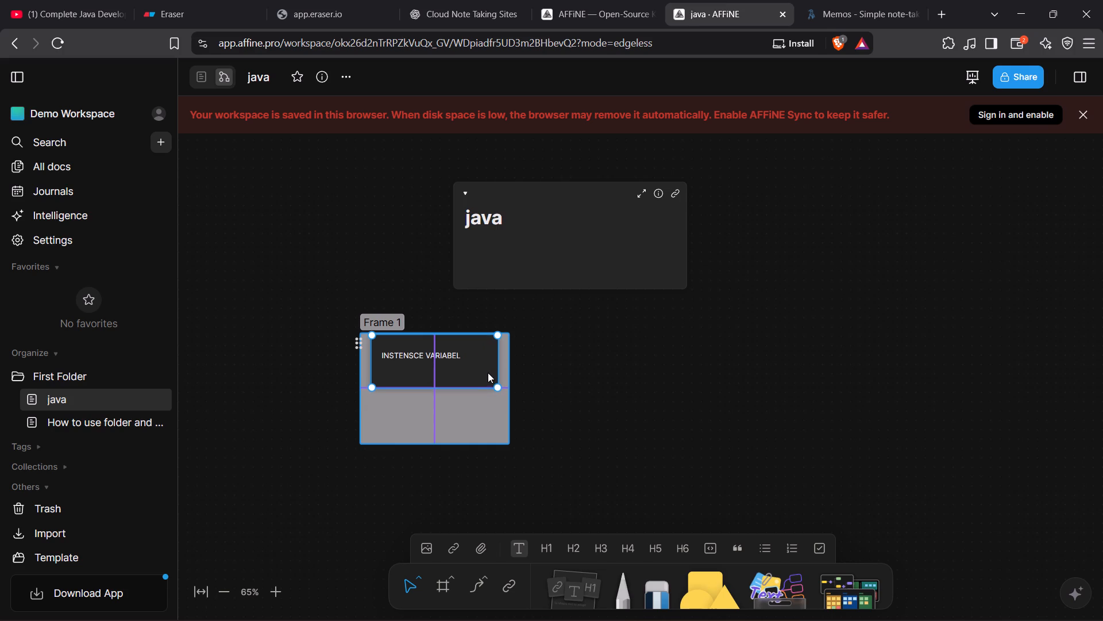
drag(488, 373, 487, 373)
drag(498, 389, 487, 375)
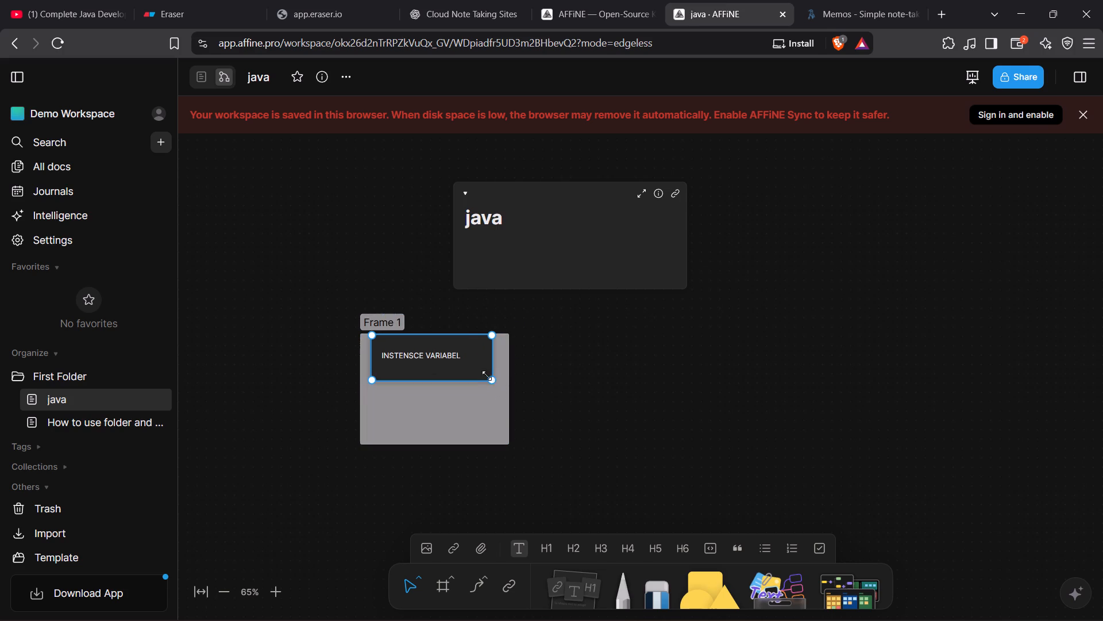
drag(487, 375, 476, 367)
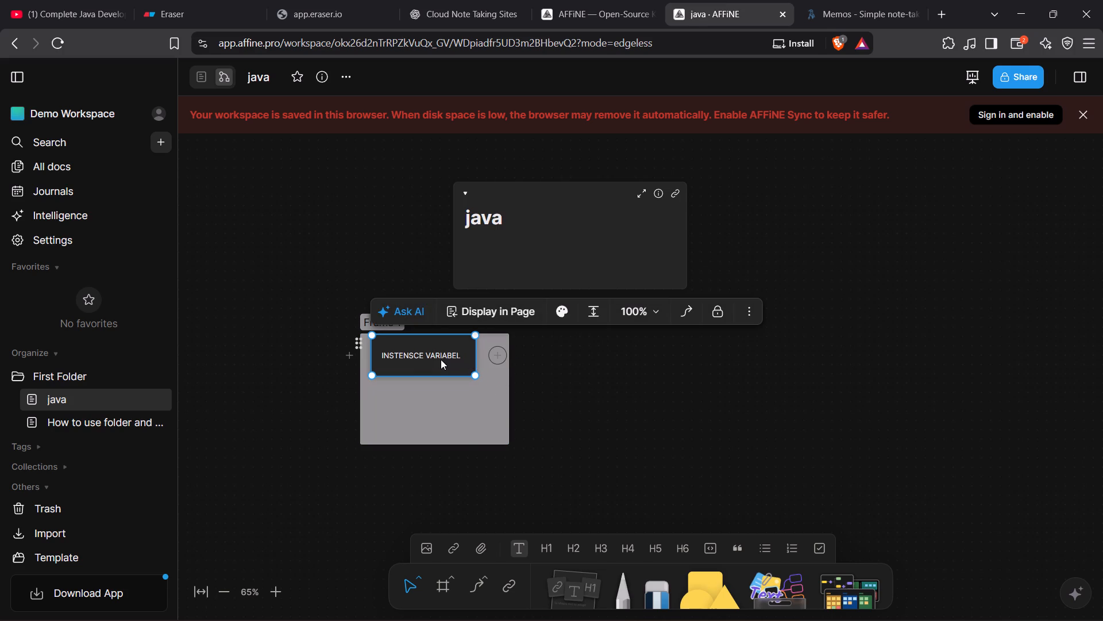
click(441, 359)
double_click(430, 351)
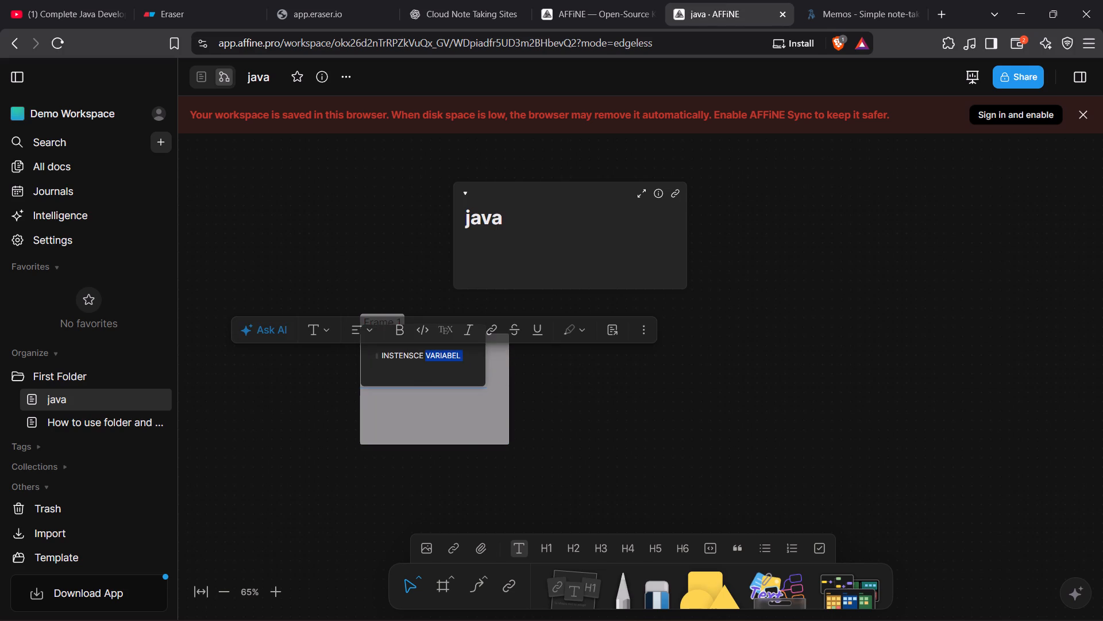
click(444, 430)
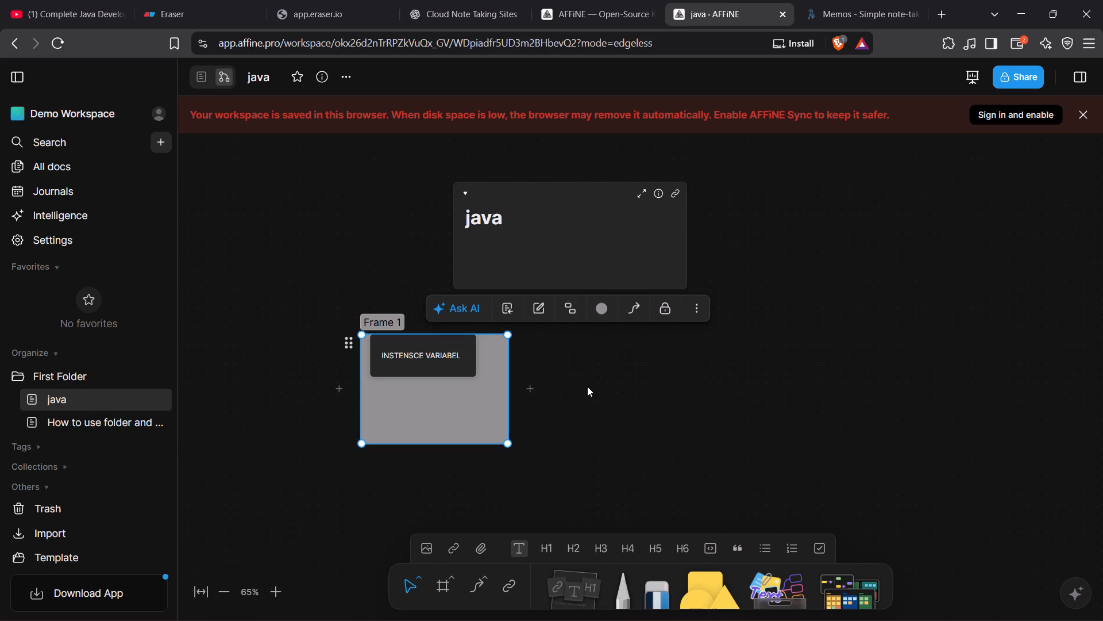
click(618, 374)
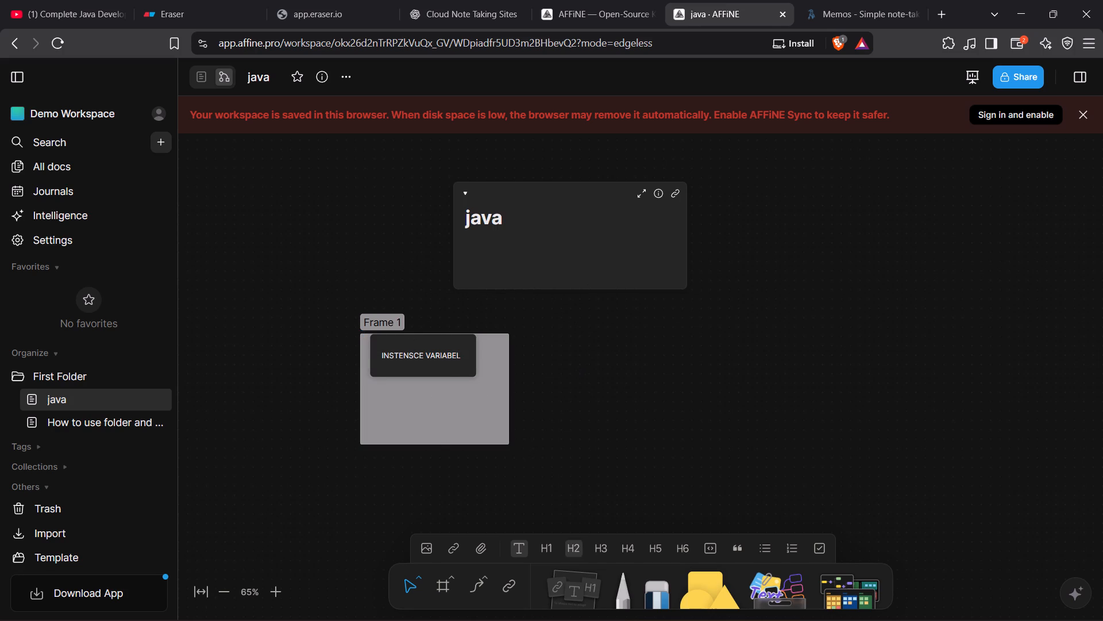
Place a second text note on Frame 1, directly below the INSTENSCE VARIABEL note.
click(568, 590)
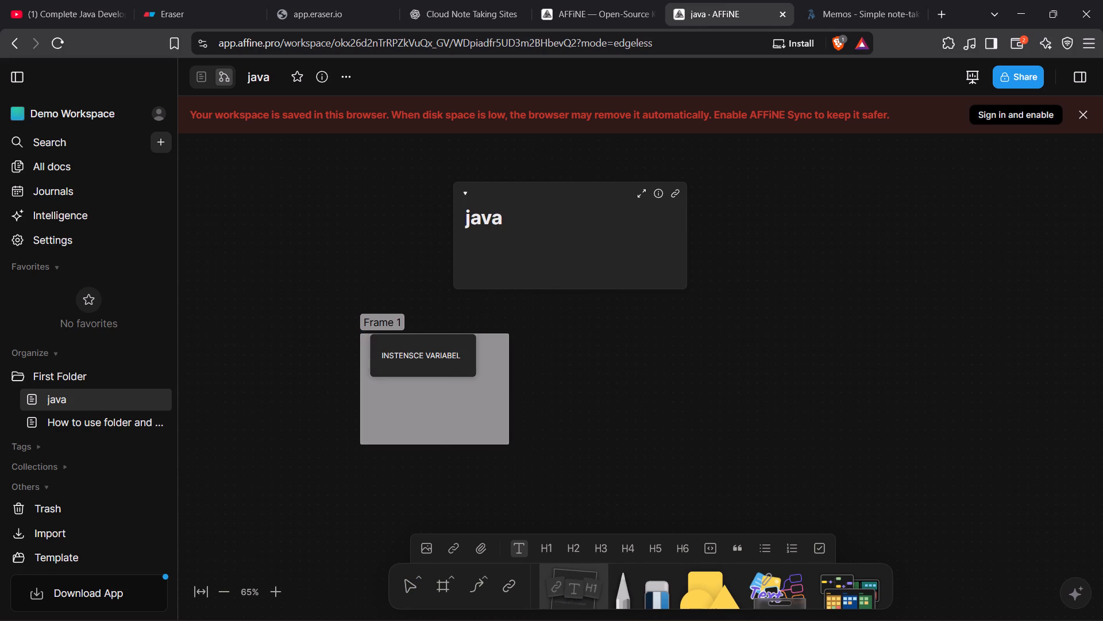
click(519, 551)
right_click(519, 551)
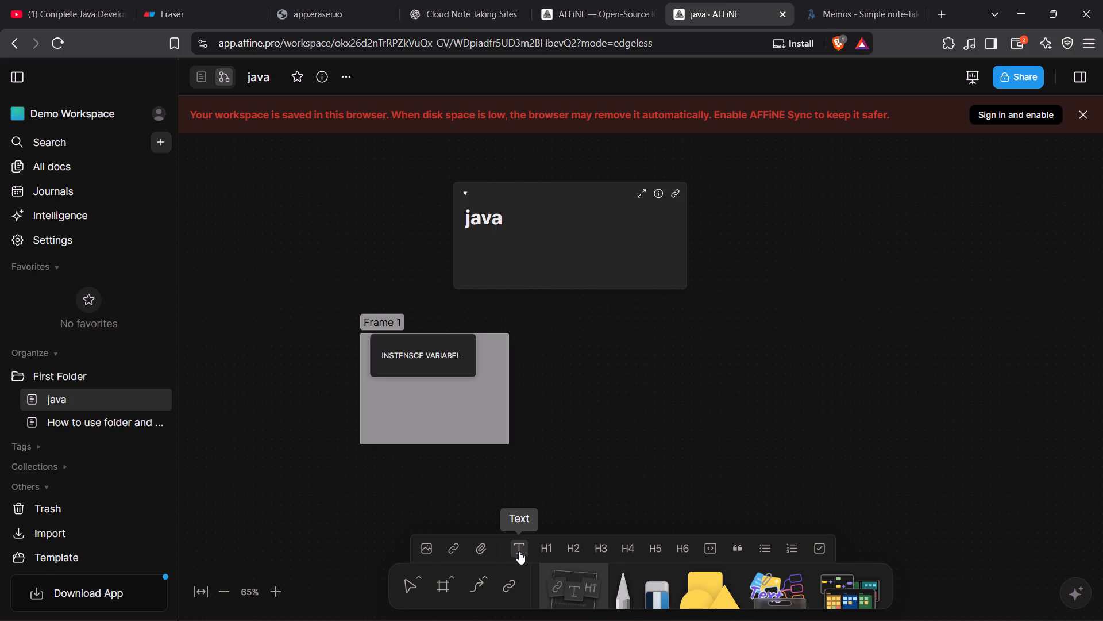
click(398, 409)
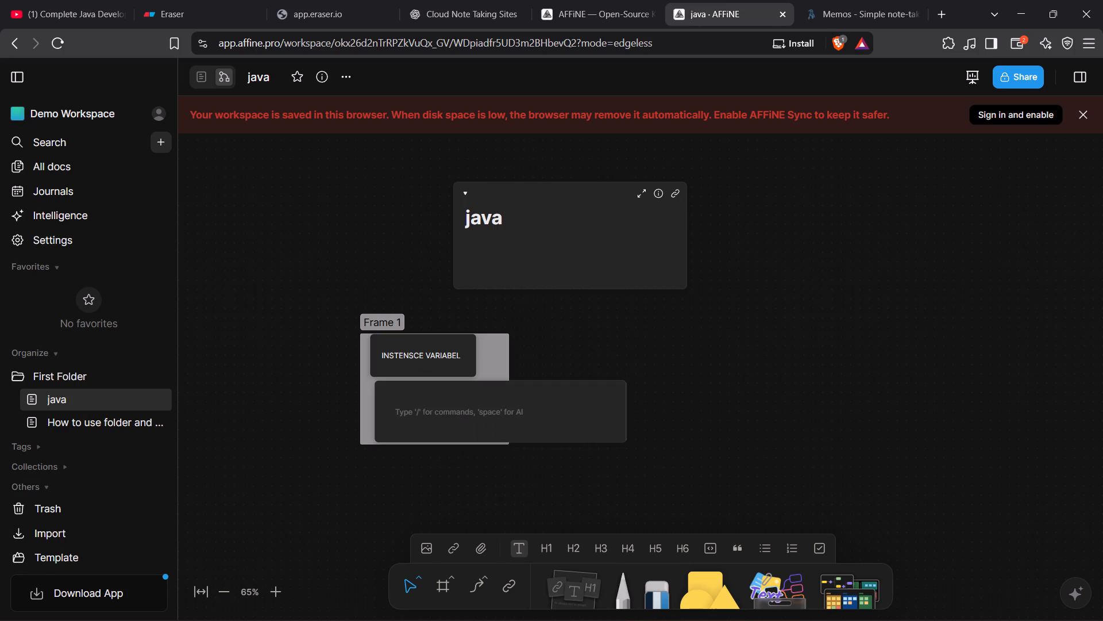
Enter "LOCAL VAREABEL" as the text of the second note.
text(LOCAL VAR)
text(EAVEL)
key(space)
key(BackSpace)
key(BackSpace)
key(BackSpace)
key(BackSpace)
text(BEL)
key(space)
key(Return)
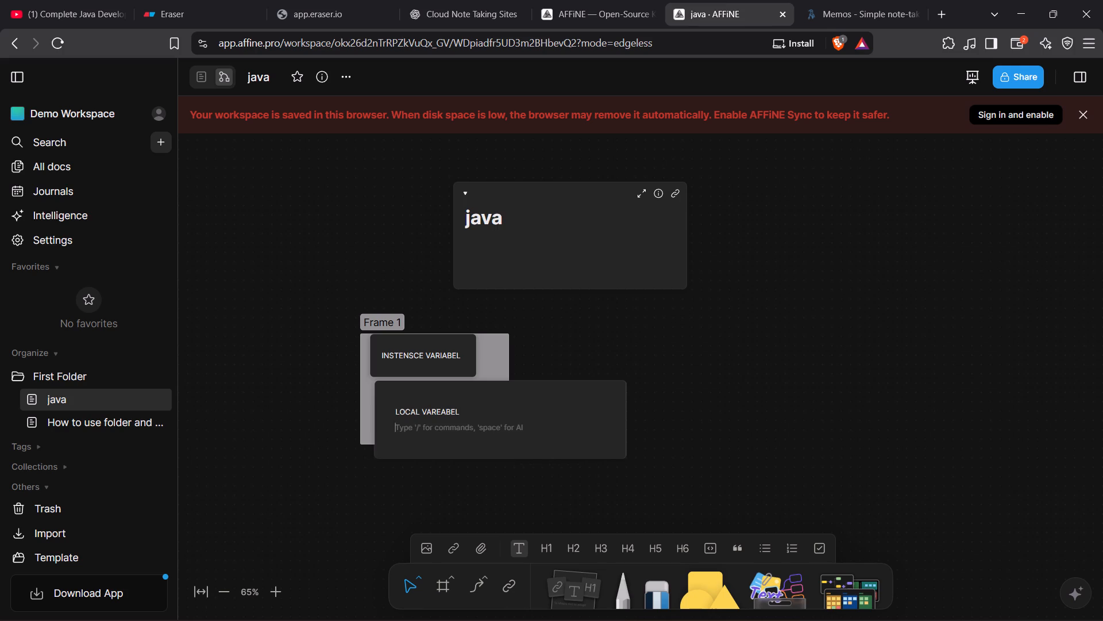
click(644, 327)
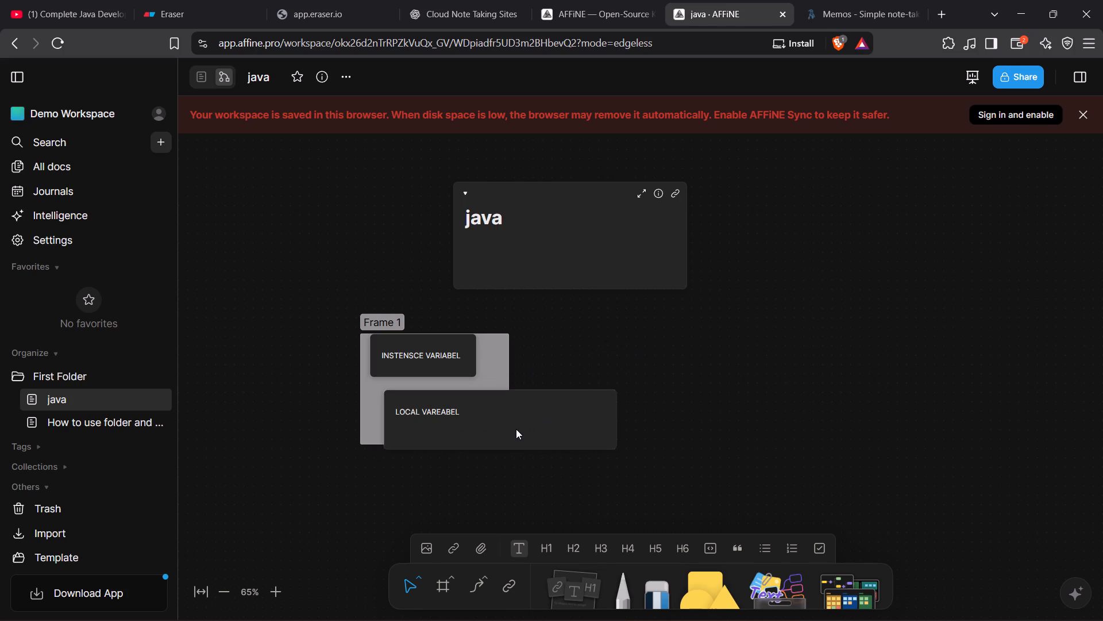
Position the LOCAL VAREABEL note directly beneath the INSTENSCE VARIABEL note and shrink it to the same width and a similar height.
drag(516, 429, 494, 416)
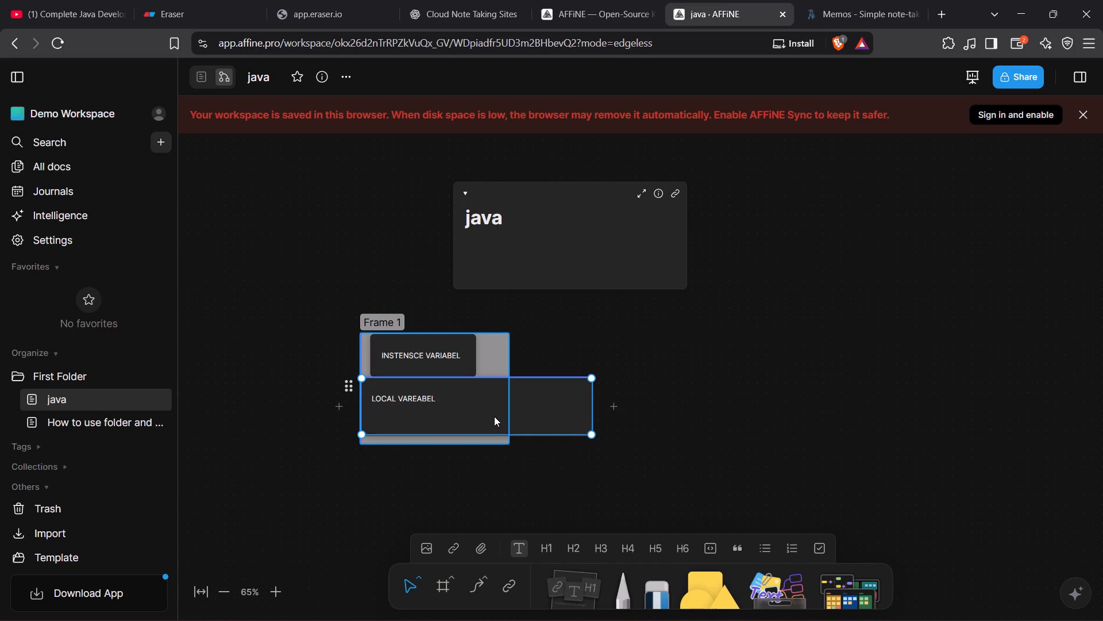
drag(494, 416, 500, 419)
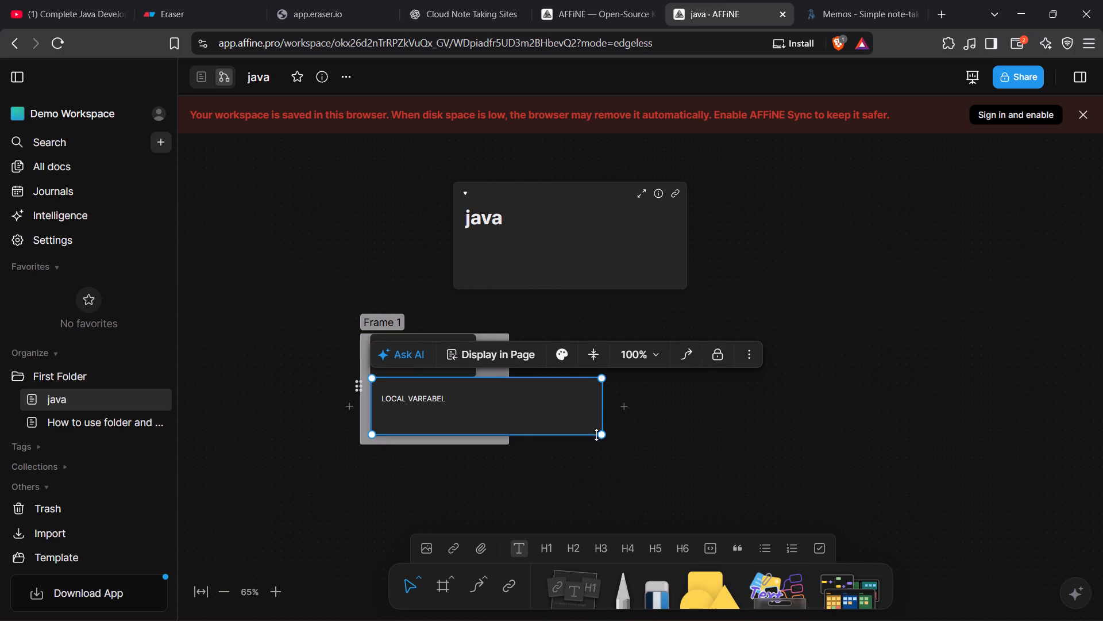
click(603, 435)
drag(603, 435, 485, 431)
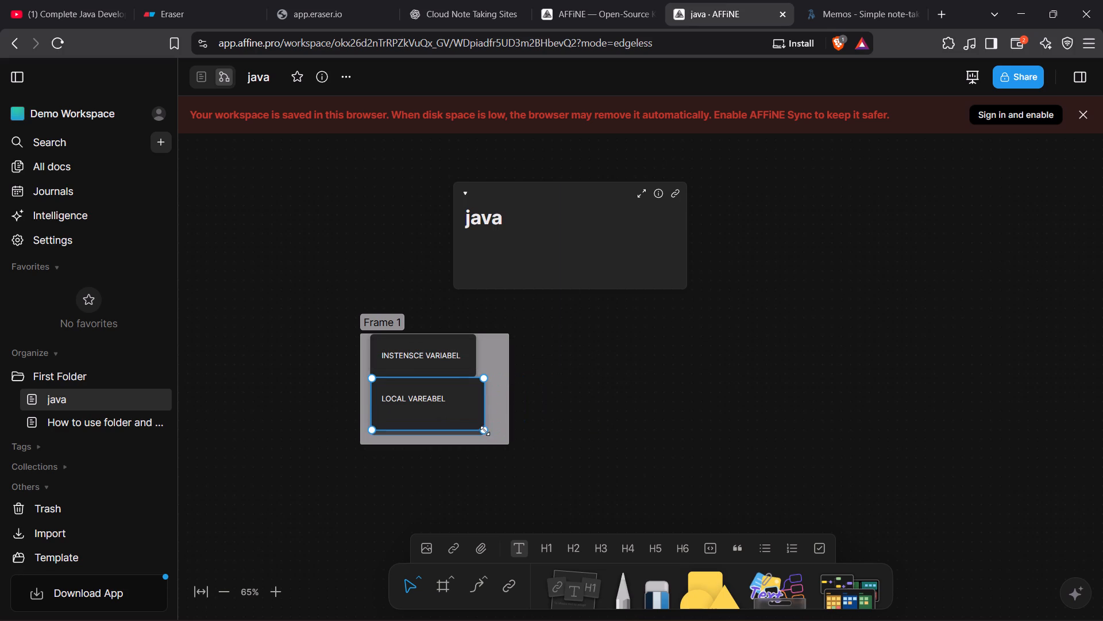
drag(485, 431, 480, 417)
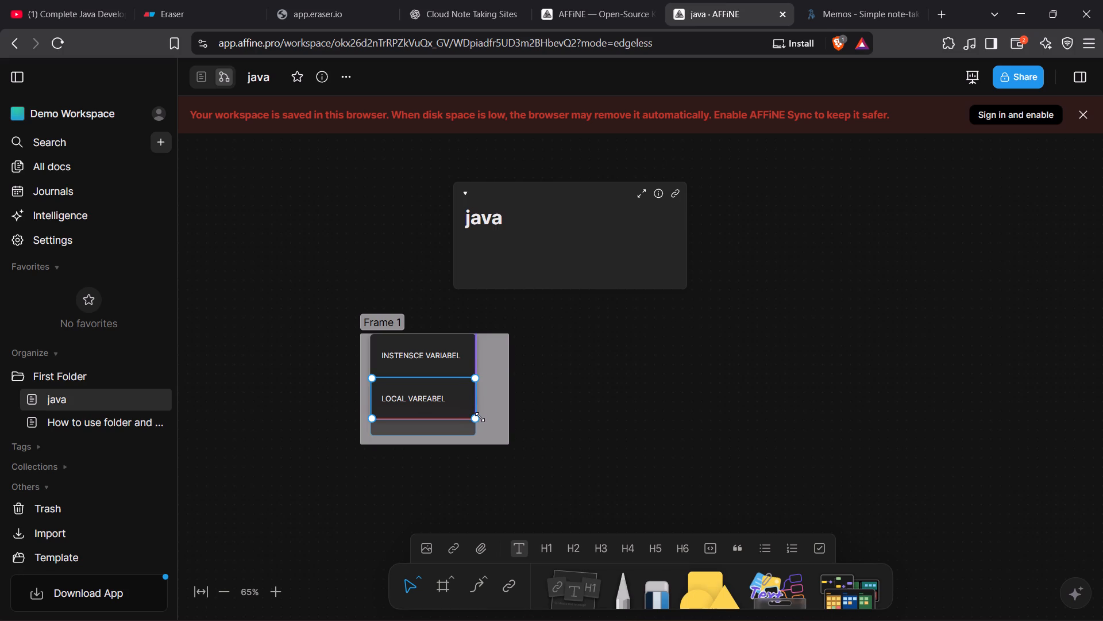
drag(480, 417, 479, 417)
click(638, 417)
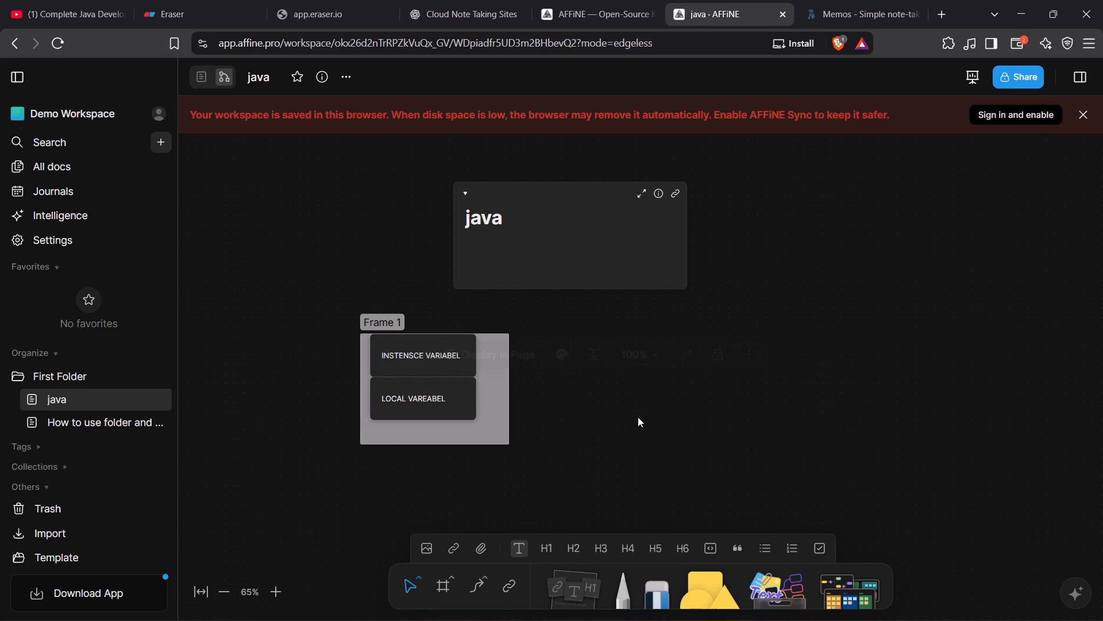
Draw a curved arrow connector from the java note to the top edge of Frame 1, near the frame's upper-right corner.
scroll(638, 417, up, 1)
click(559, 256)
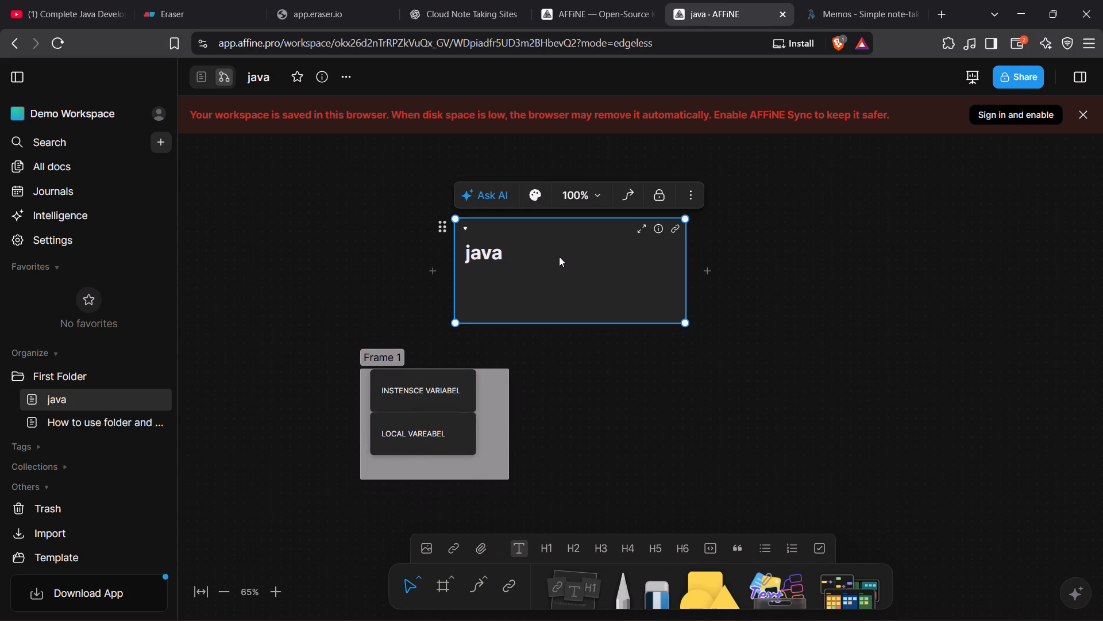
click(628, 196)
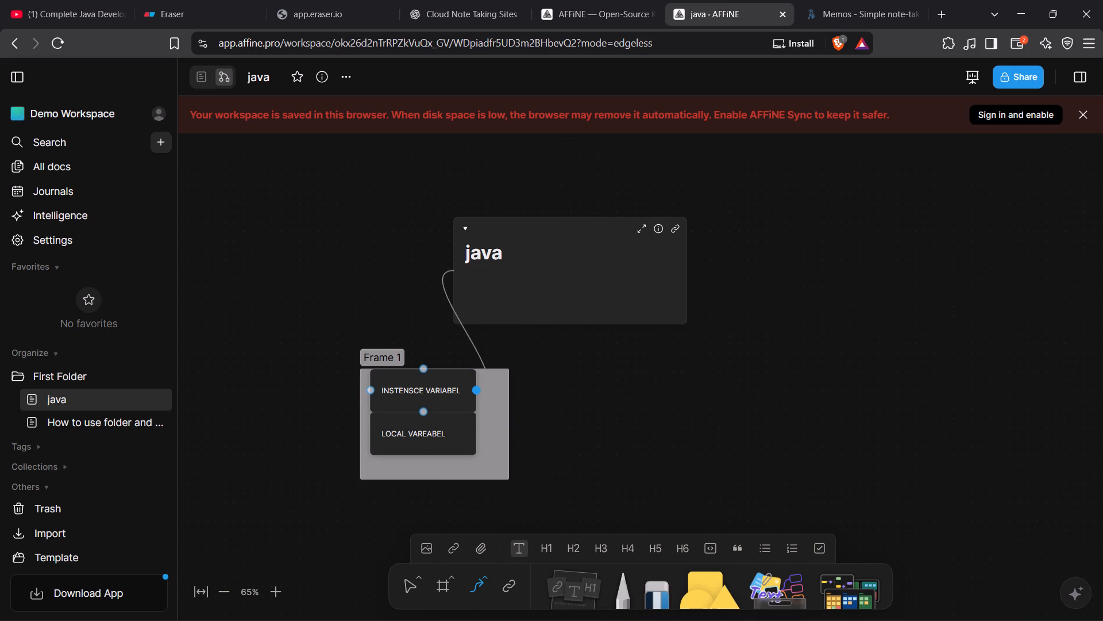
click(492, 370)
click(545, 386)
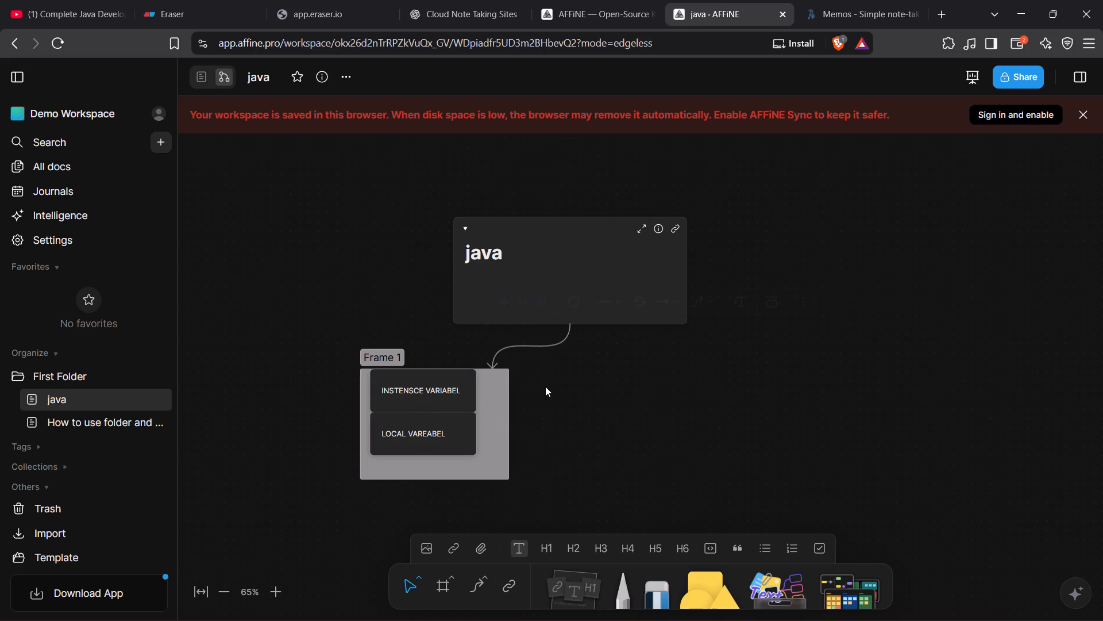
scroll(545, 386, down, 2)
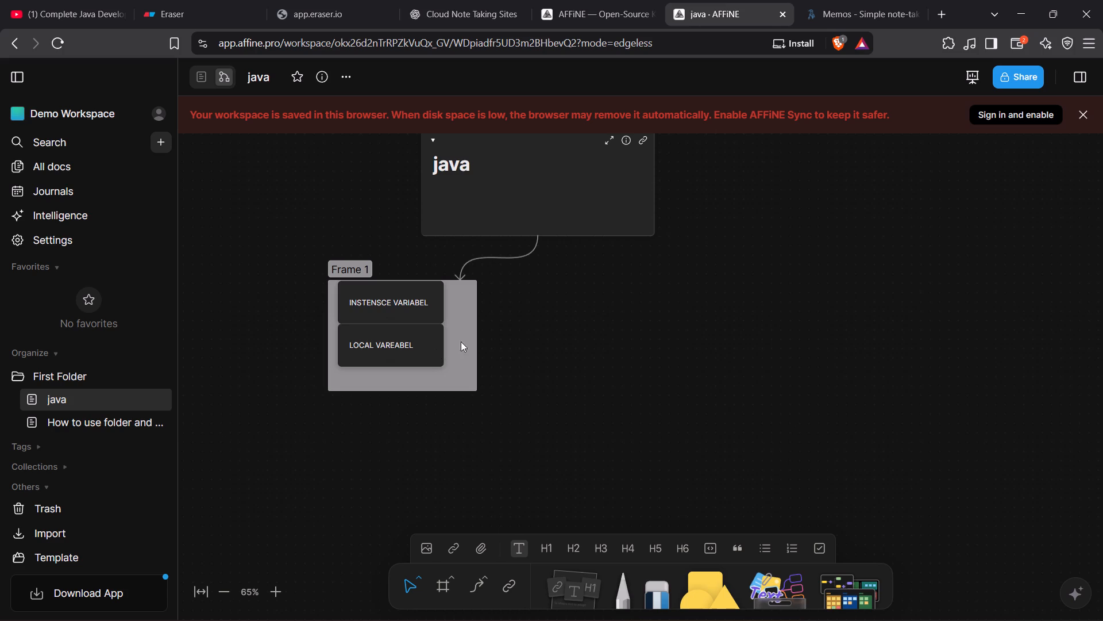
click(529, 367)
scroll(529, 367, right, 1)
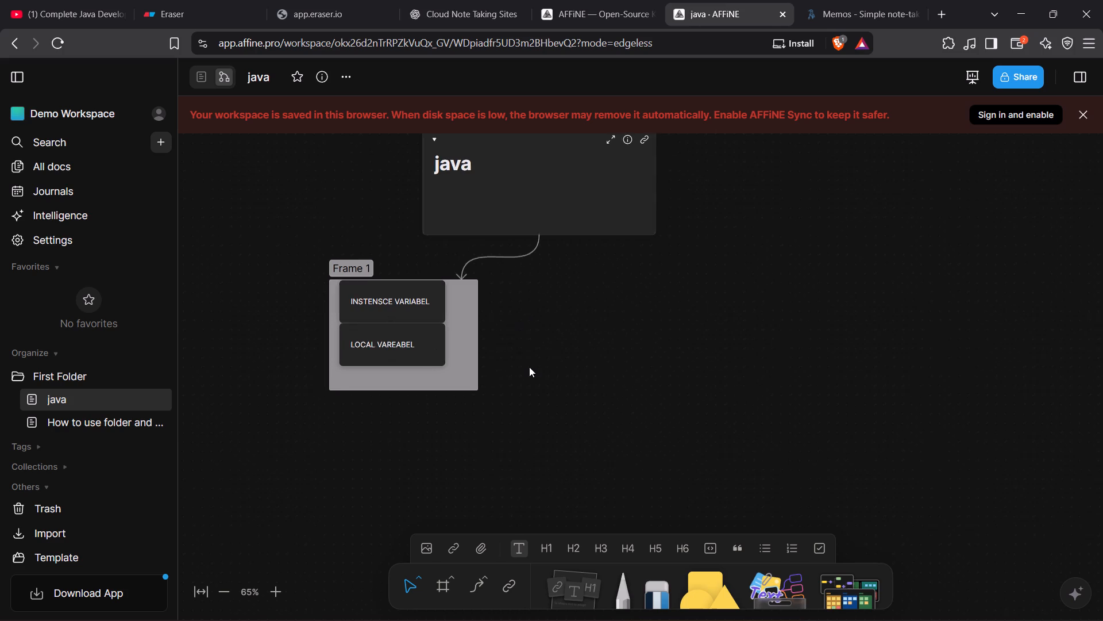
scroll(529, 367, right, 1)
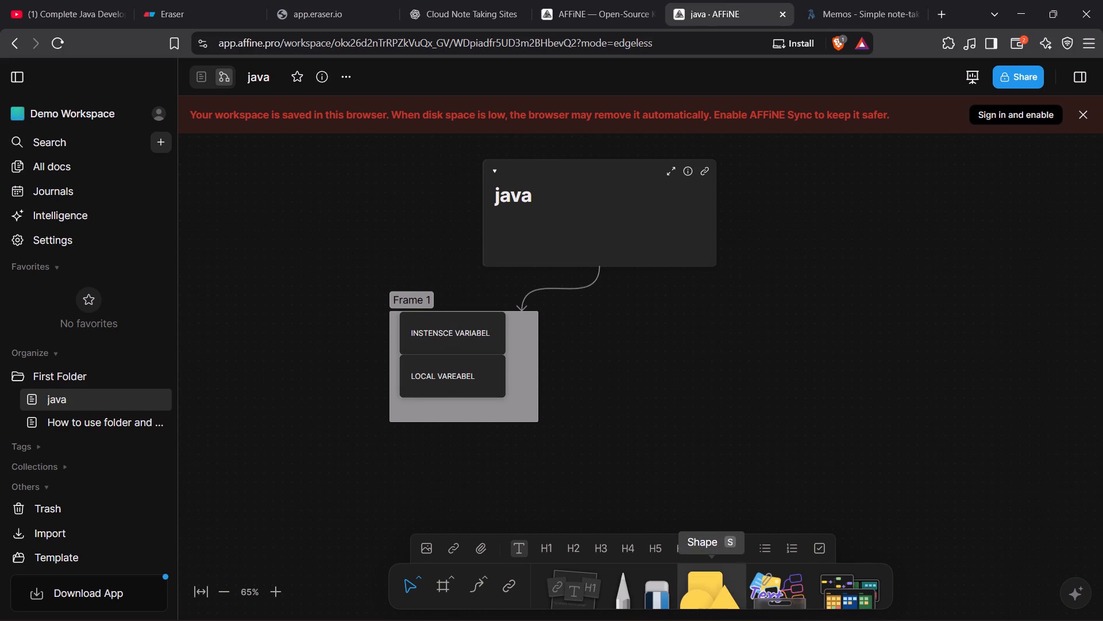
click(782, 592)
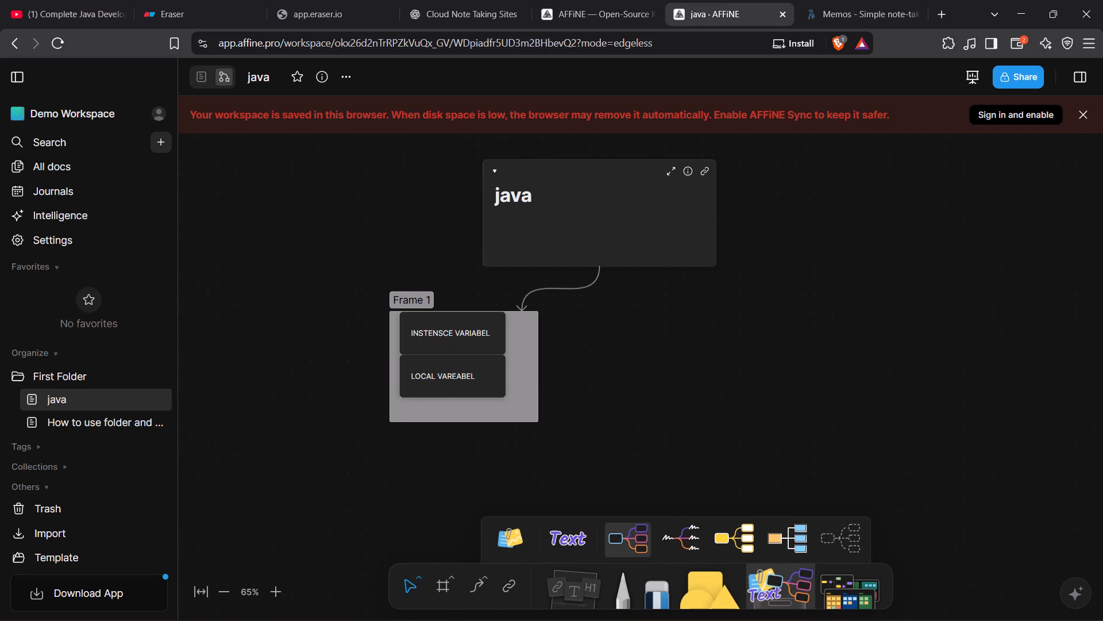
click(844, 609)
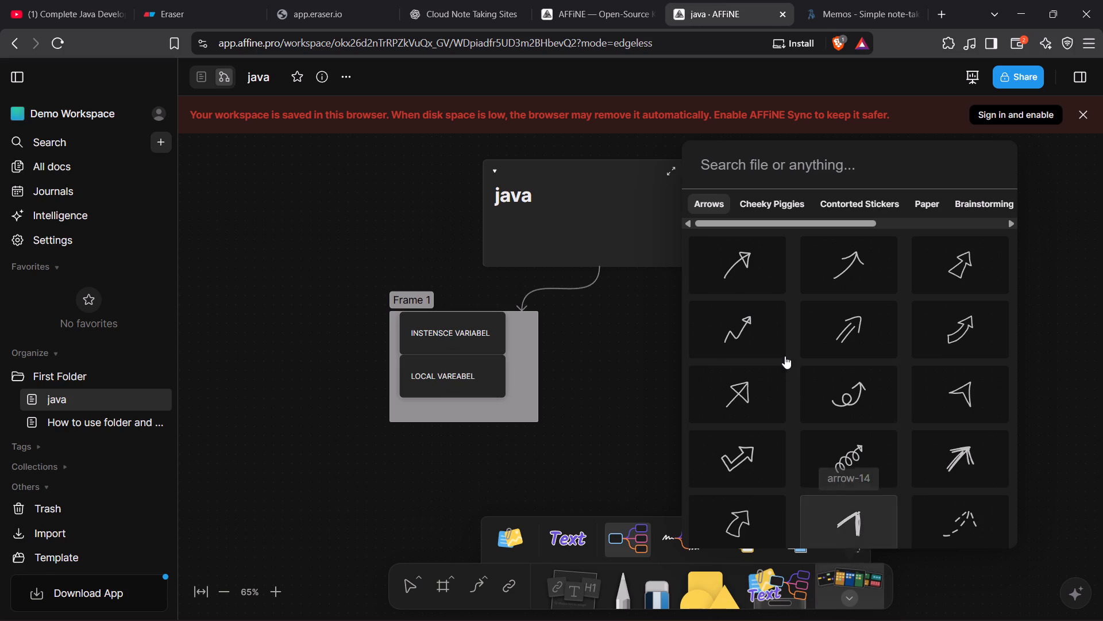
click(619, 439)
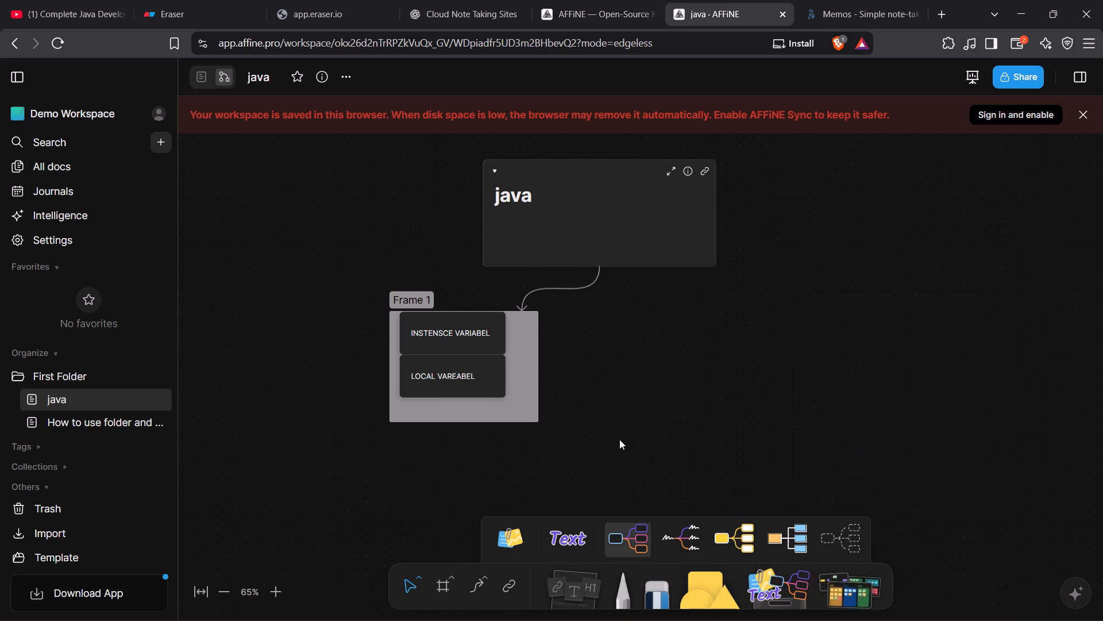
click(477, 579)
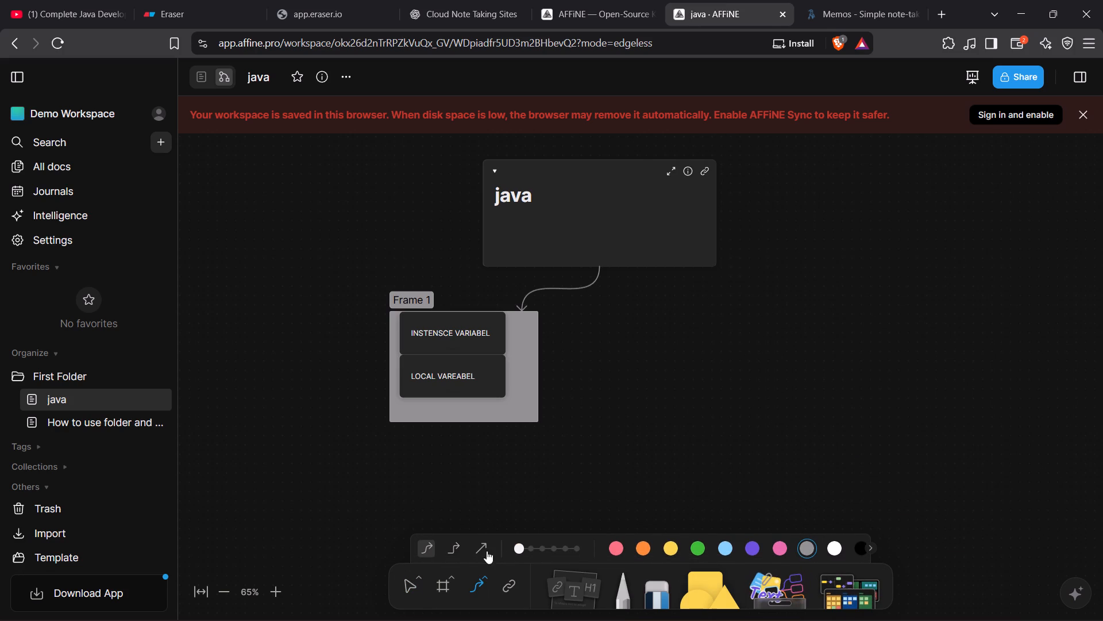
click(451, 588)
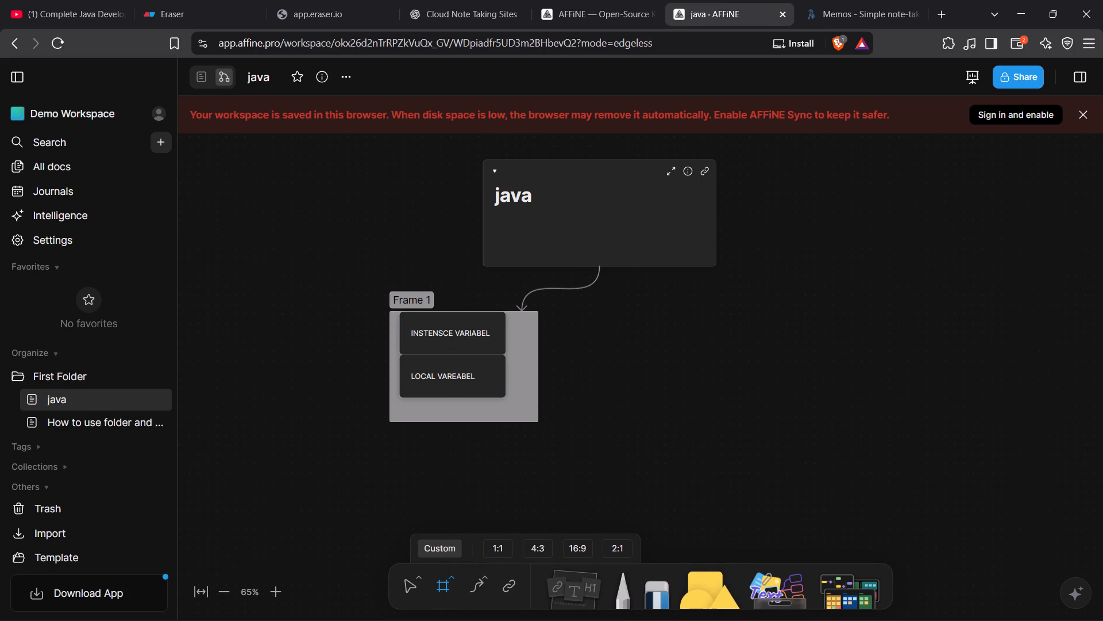
Place a new text note on the empty canvas to the right of Frame 1's lower edge, reading "THIS KEYWORD".
click(568, 588)
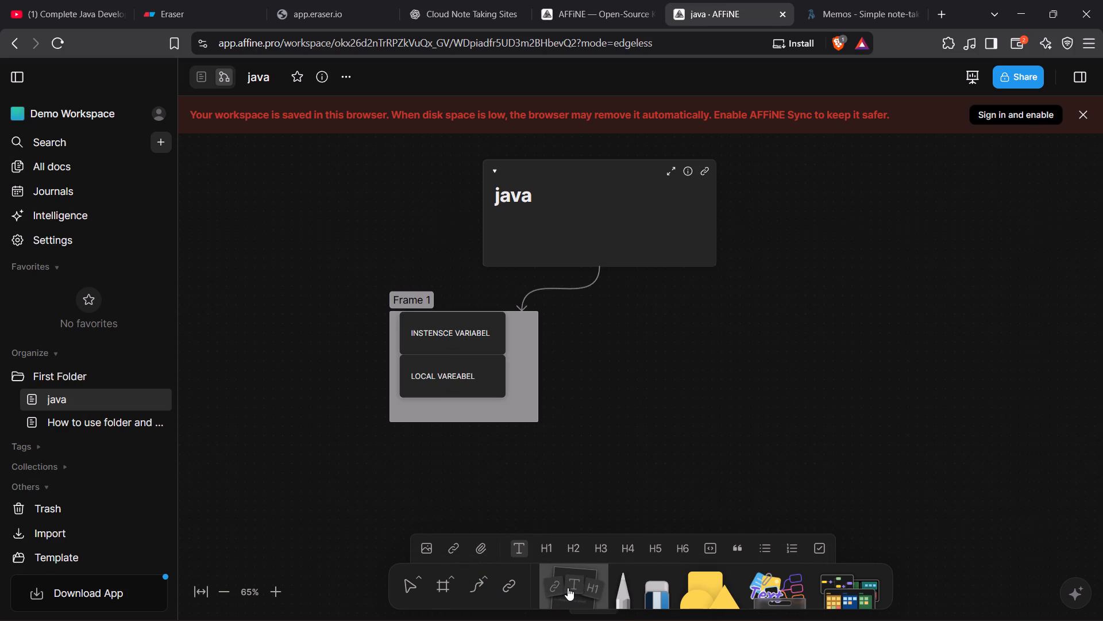
click(520, 552)
click(624, 423)
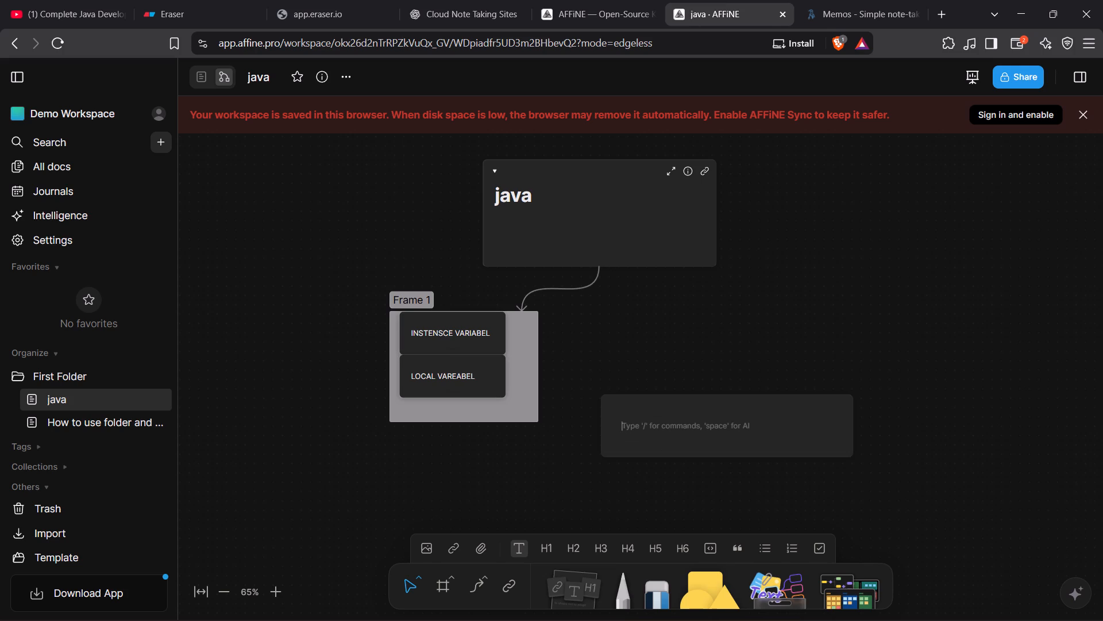
text(THIS)
key(space)
text(KEY)
text(WORD)
click(861, 332)
Narrow the THIS KEYWORD note to fit closely around its text.
click(776, 430)
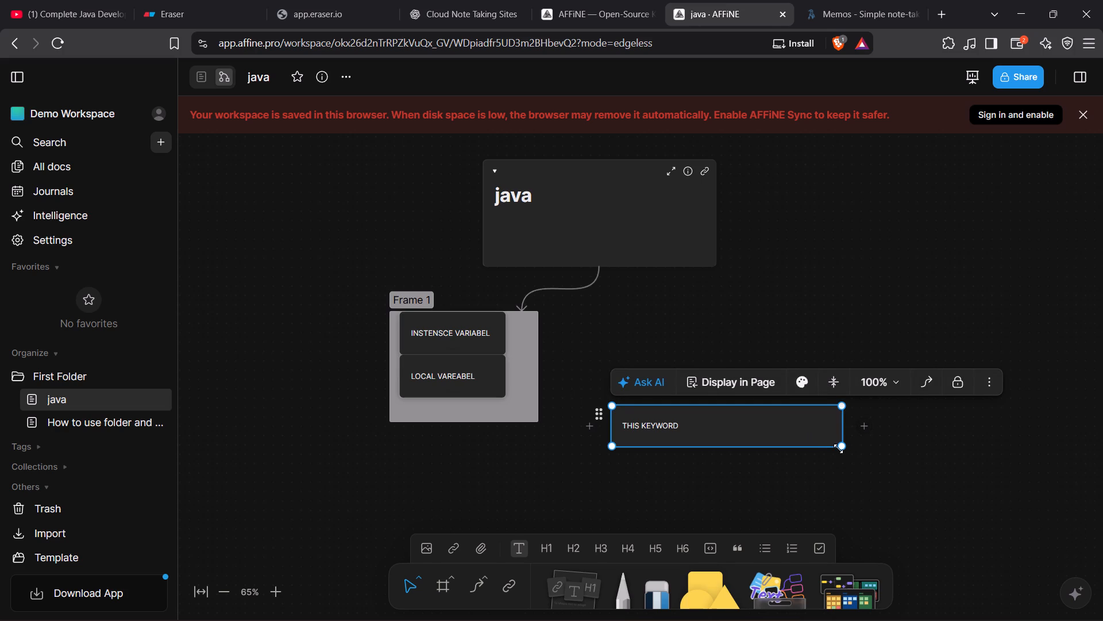
drag(838, 448, 701, 432)
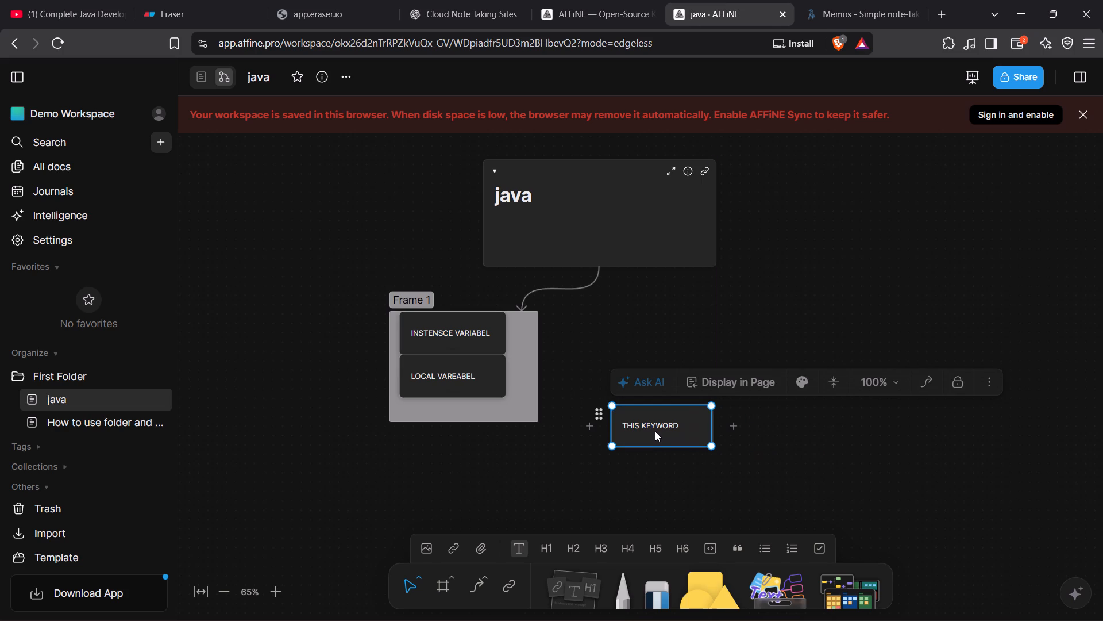
Make the whole text "THIS KEYWORD" bold.
double_click(669, 424)
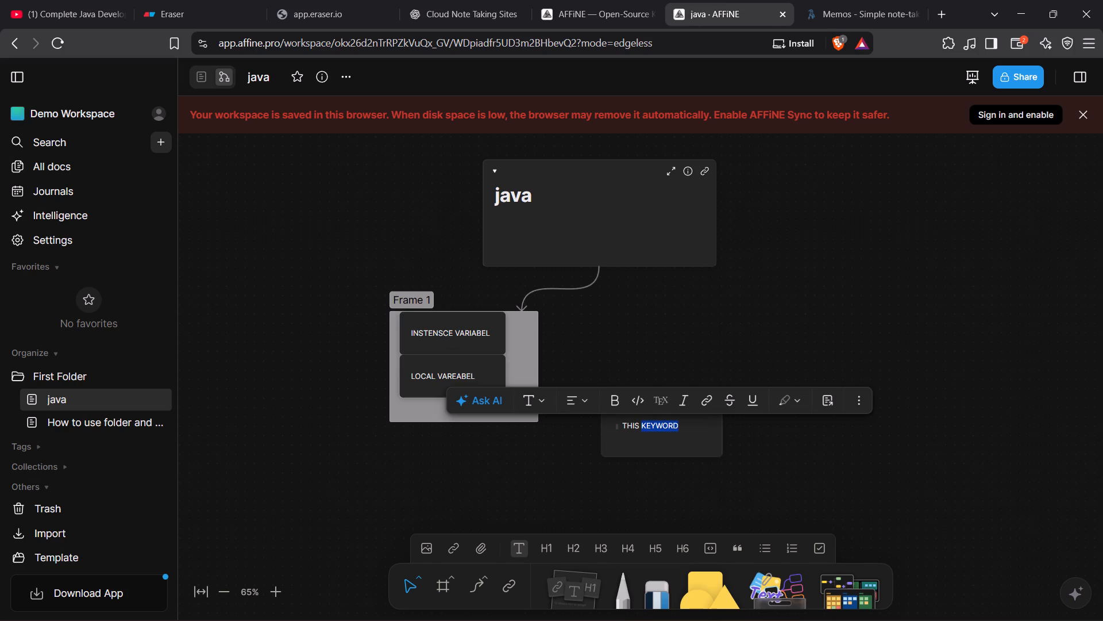
click(686, 432)
key(ctrl+a)
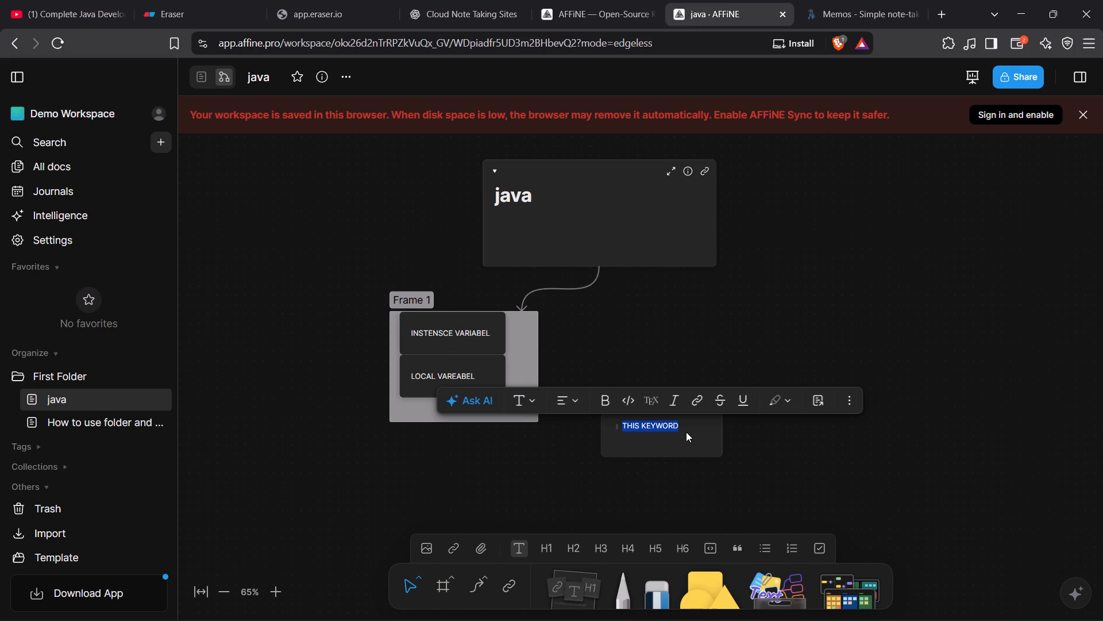
click(534, 405)
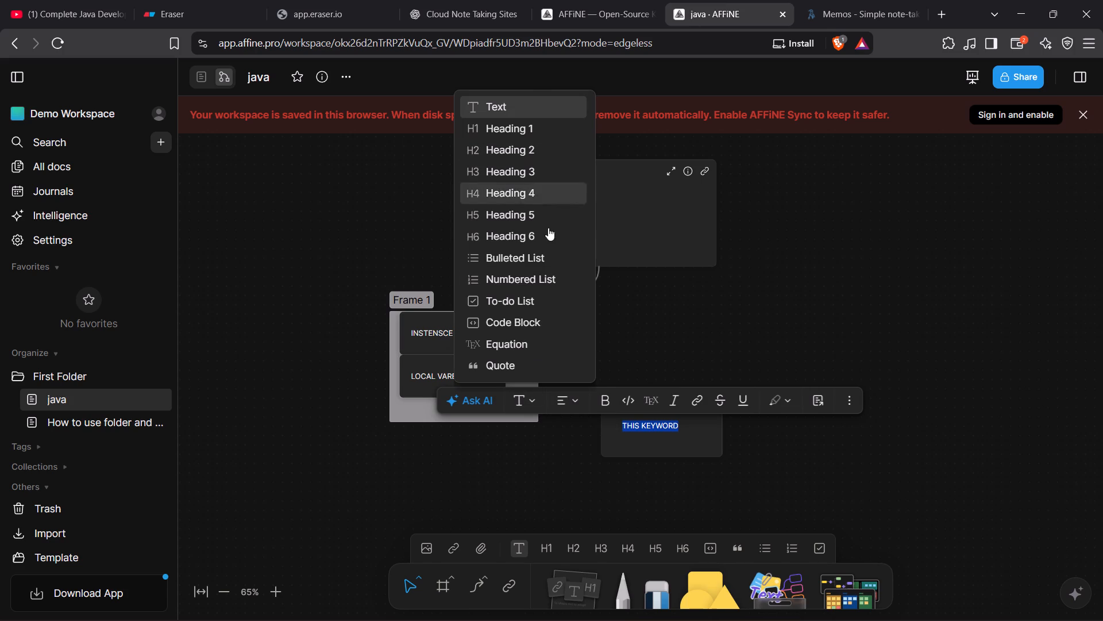
click(612, 401)
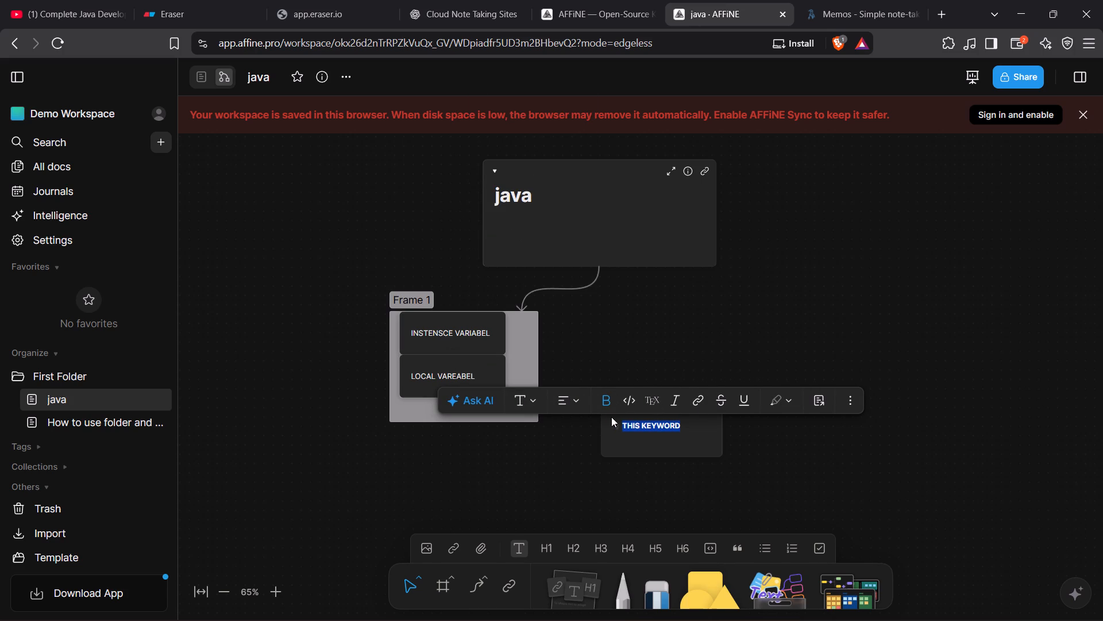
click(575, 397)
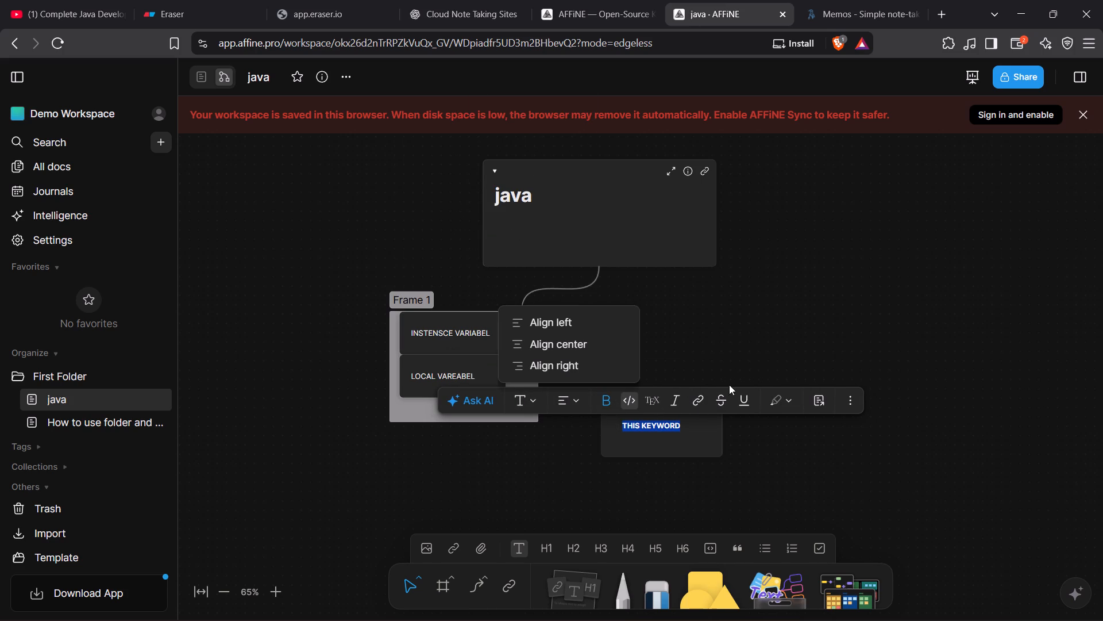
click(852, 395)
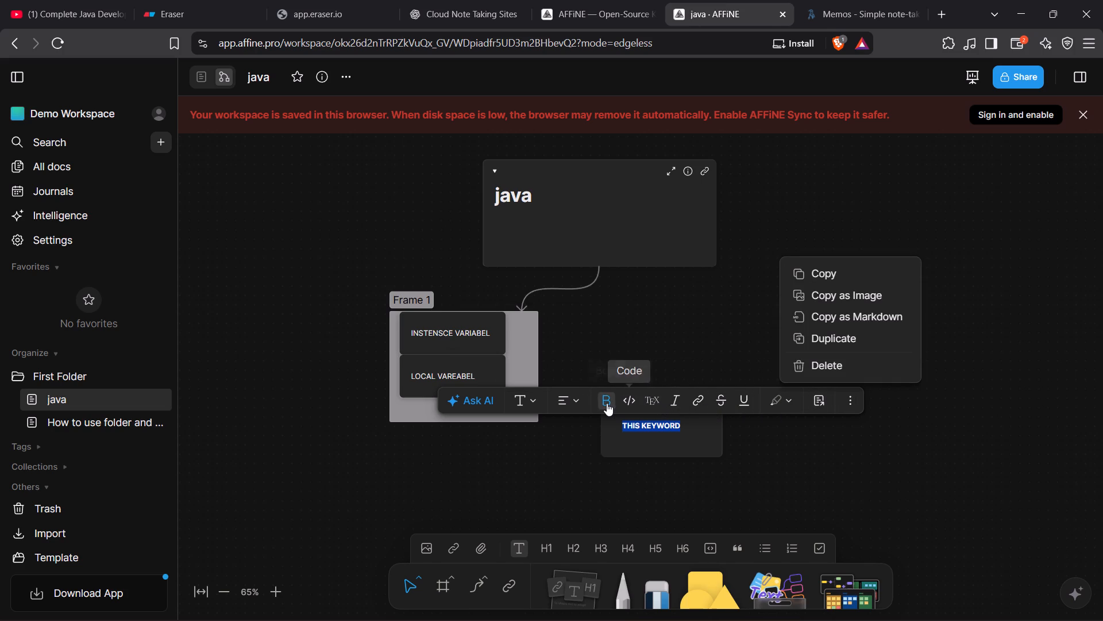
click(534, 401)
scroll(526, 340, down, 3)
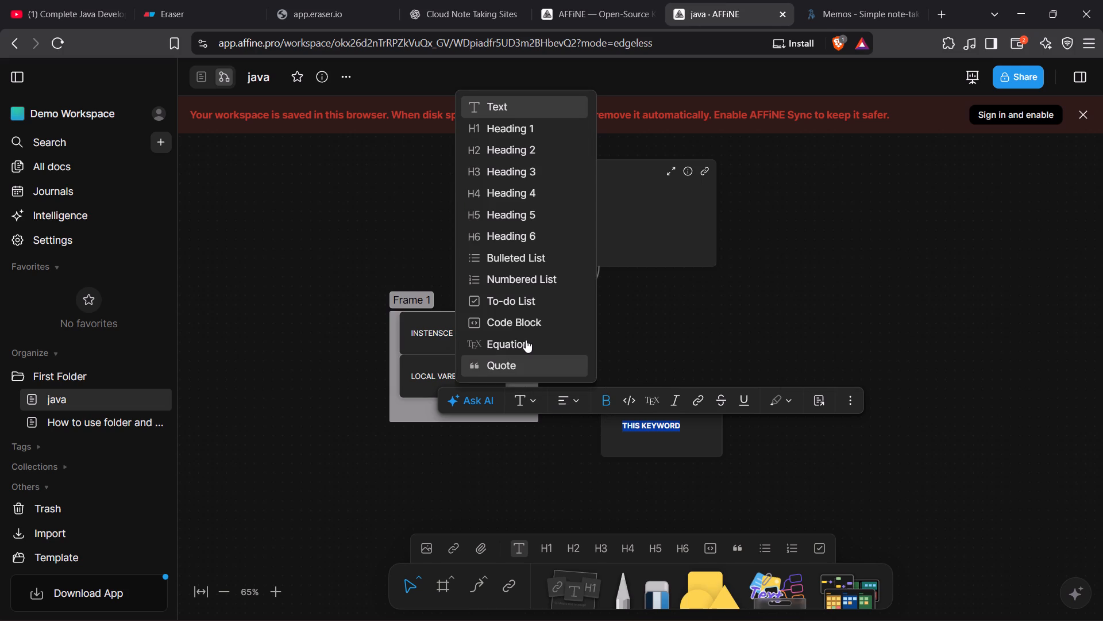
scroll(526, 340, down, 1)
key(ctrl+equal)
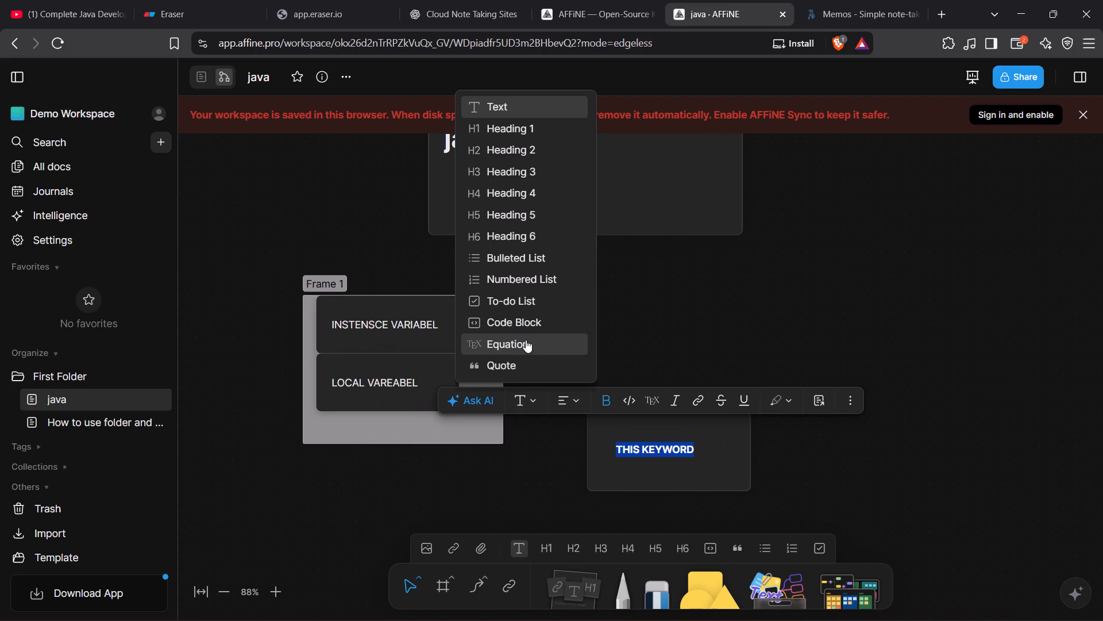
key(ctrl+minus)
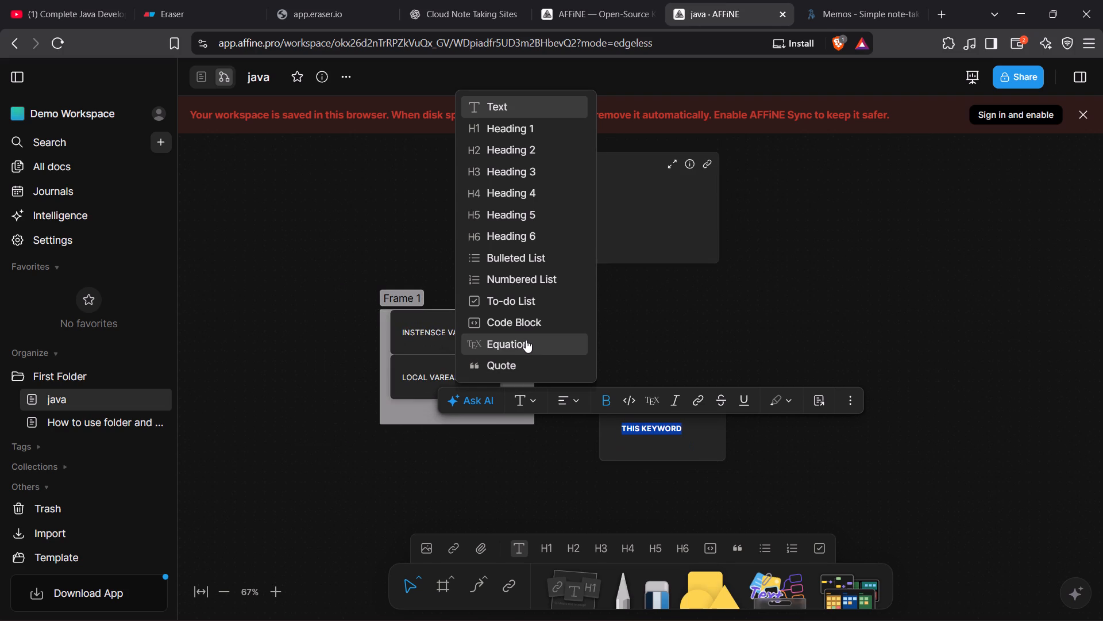
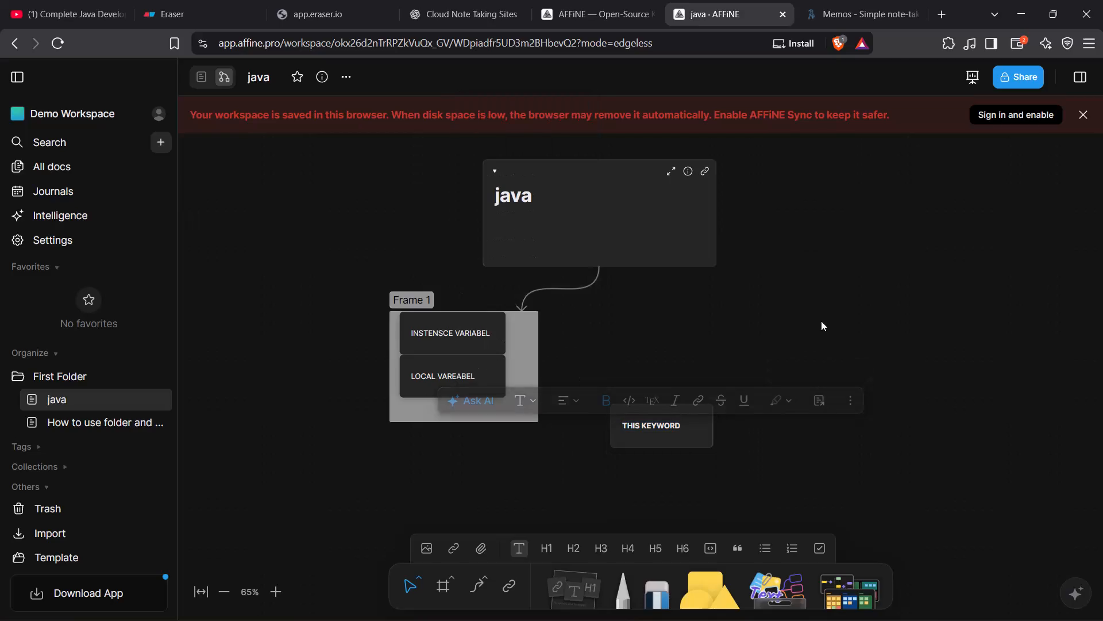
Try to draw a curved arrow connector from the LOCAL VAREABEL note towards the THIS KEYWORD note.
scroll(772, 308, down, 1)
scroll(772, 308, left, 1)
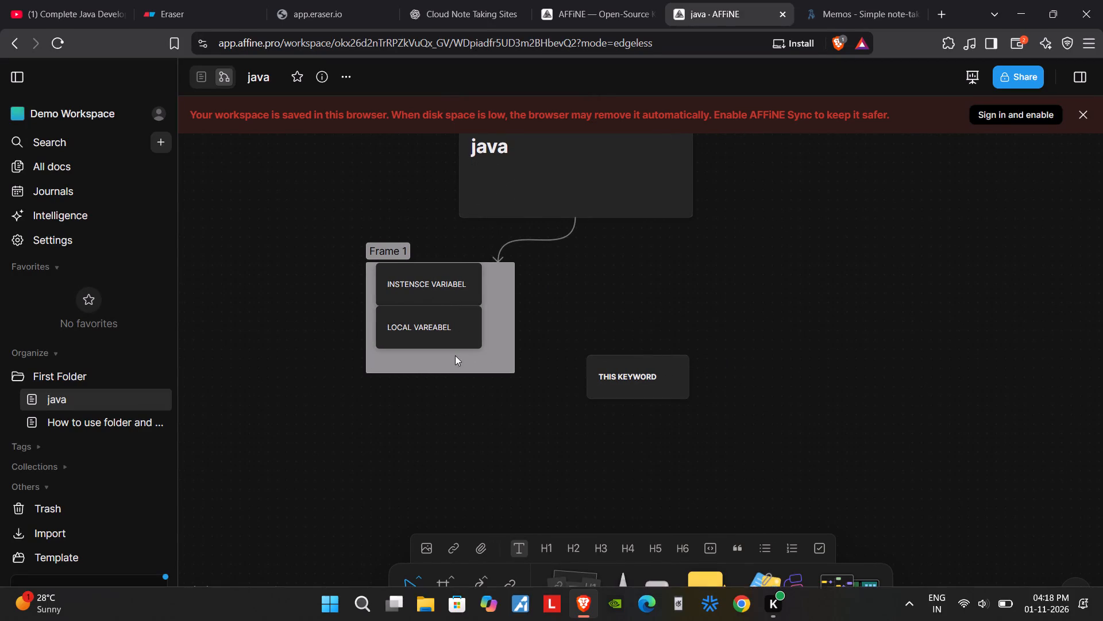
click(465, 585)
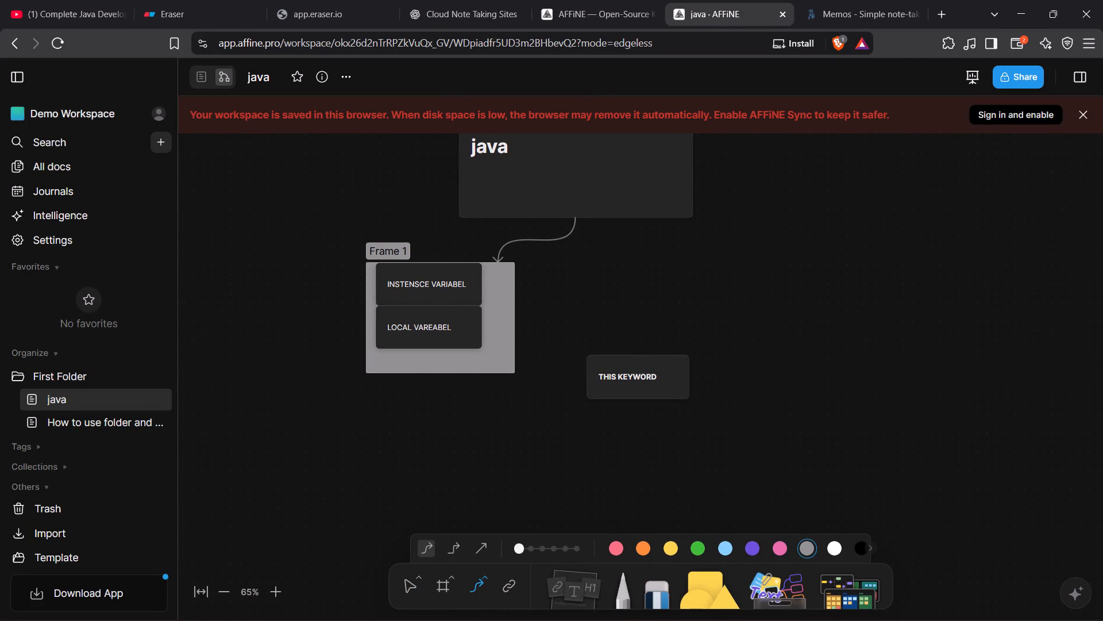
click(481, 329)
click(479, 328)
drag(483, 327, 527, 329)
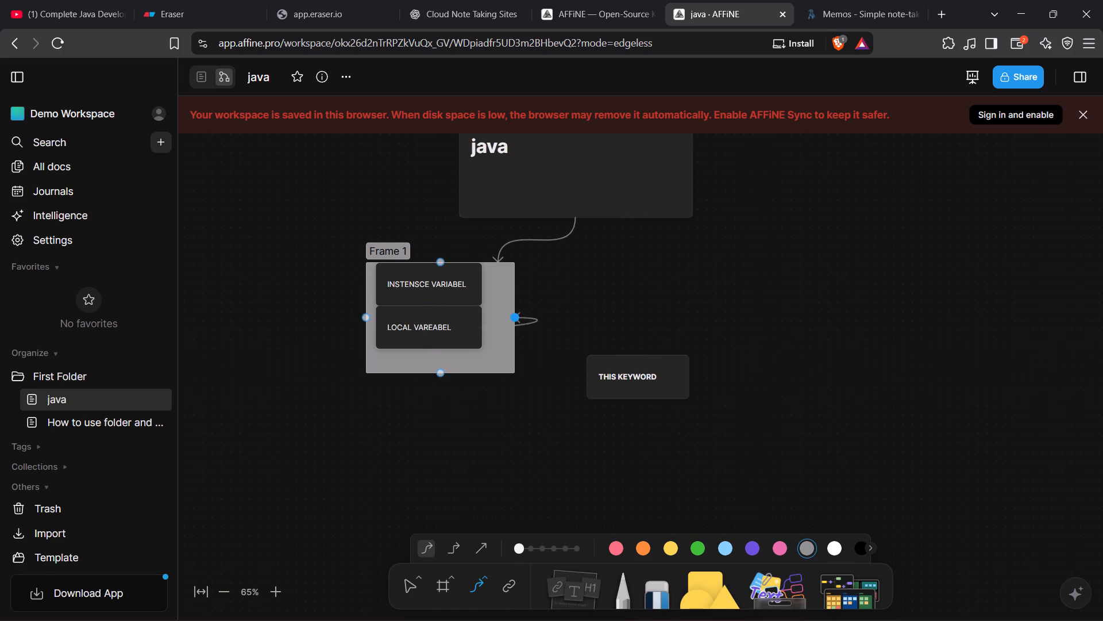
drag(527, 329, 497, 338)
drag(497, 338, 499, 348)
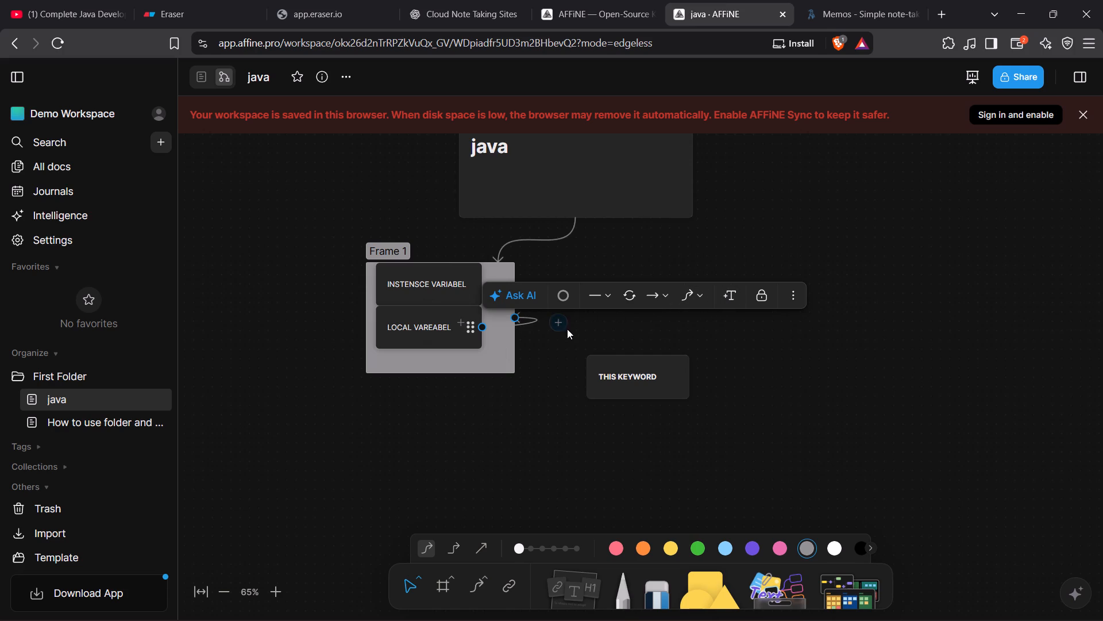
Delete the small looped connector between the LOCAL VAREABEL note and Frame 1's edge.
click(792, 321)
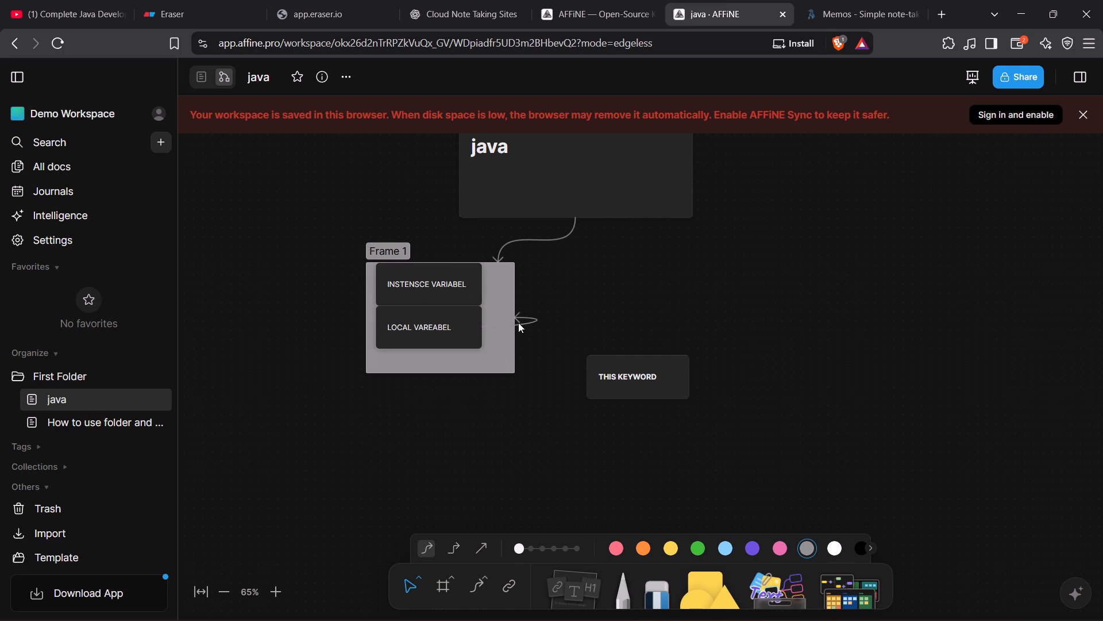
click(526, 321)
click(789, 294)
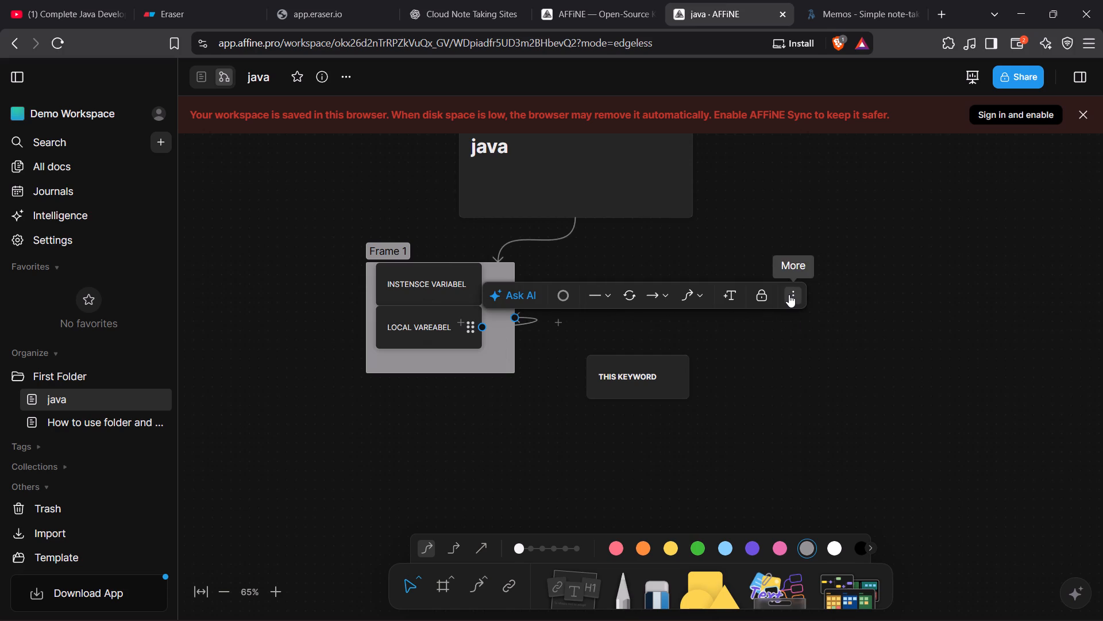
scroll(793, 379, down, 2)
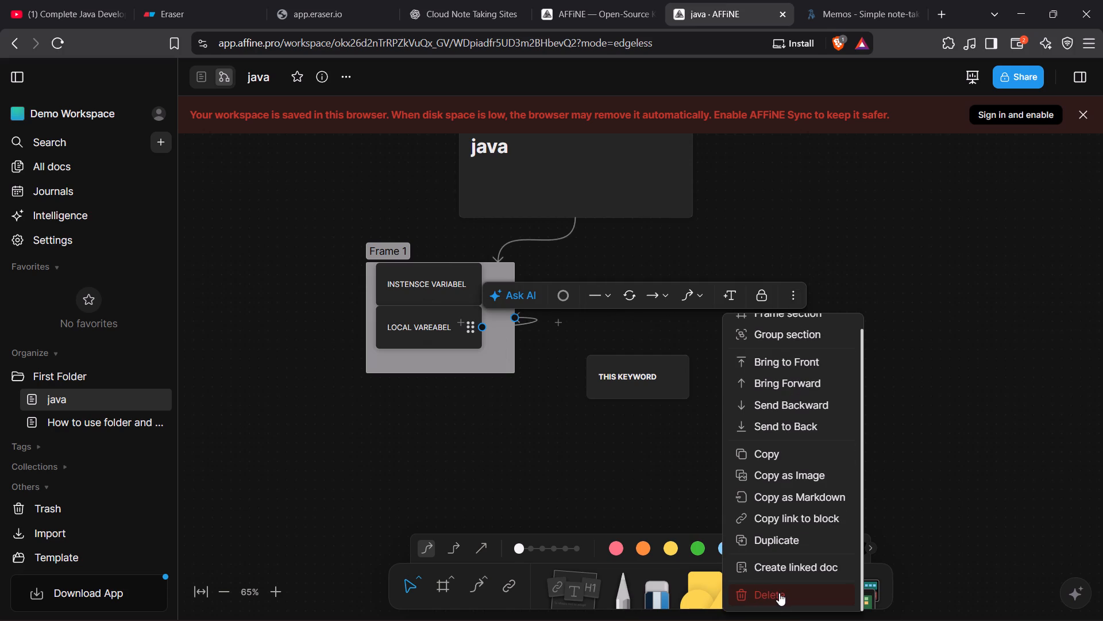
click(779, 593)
Draw an elbowed arrow connector from the LOCAL VAREABEL note to the side of the THIS KEYWORD note facing Frame 1.
click(448, 331)
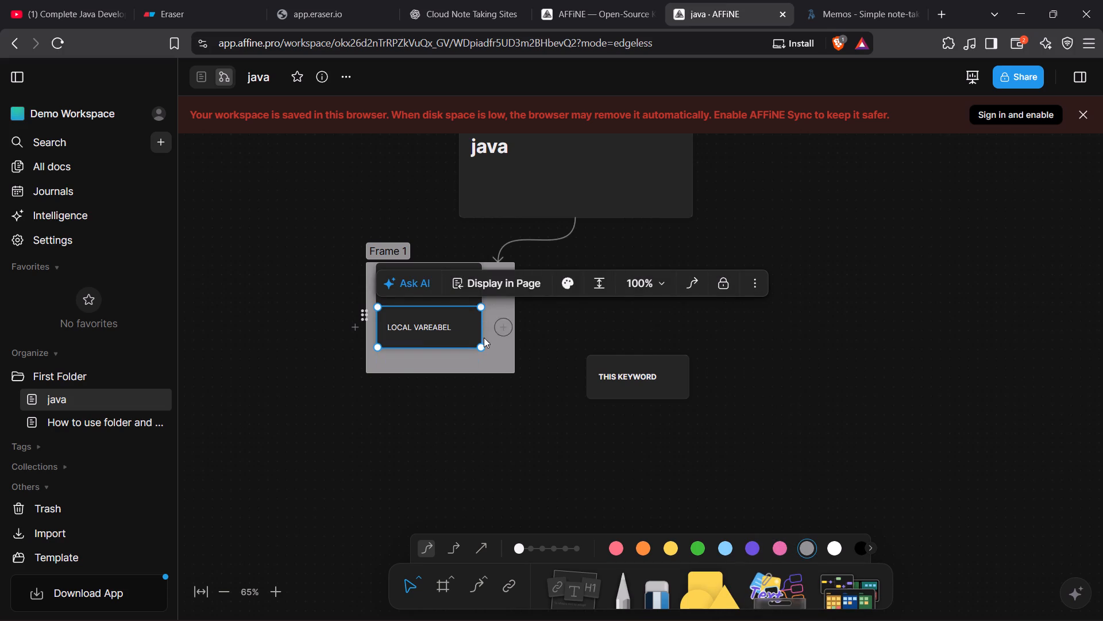
click(573, 438)
scroll(573, 438, up, 1)
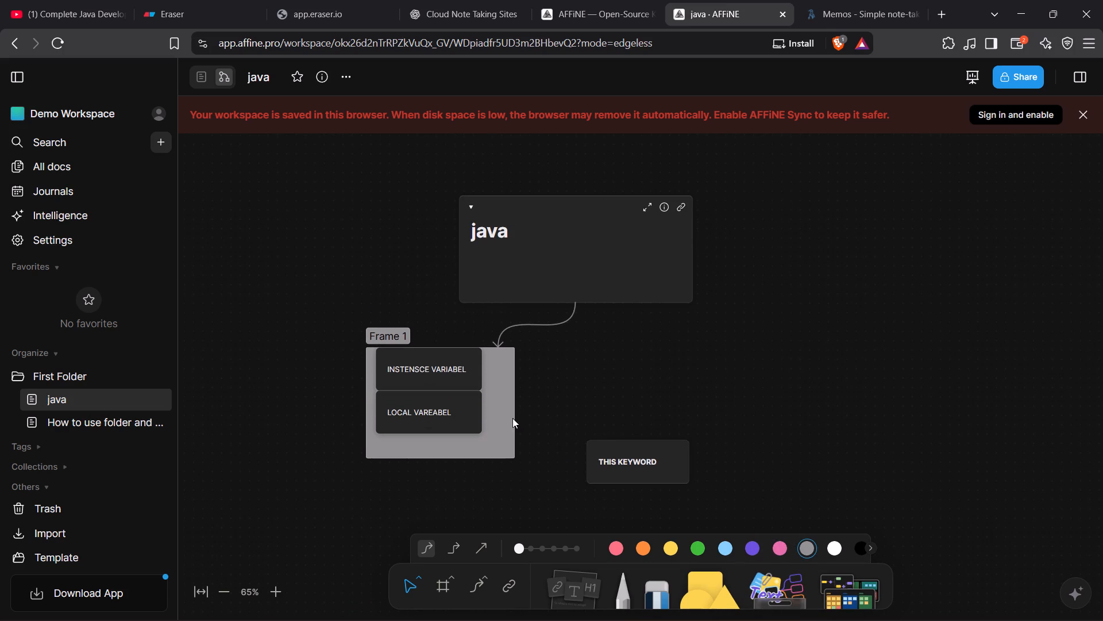
click(484, 580)
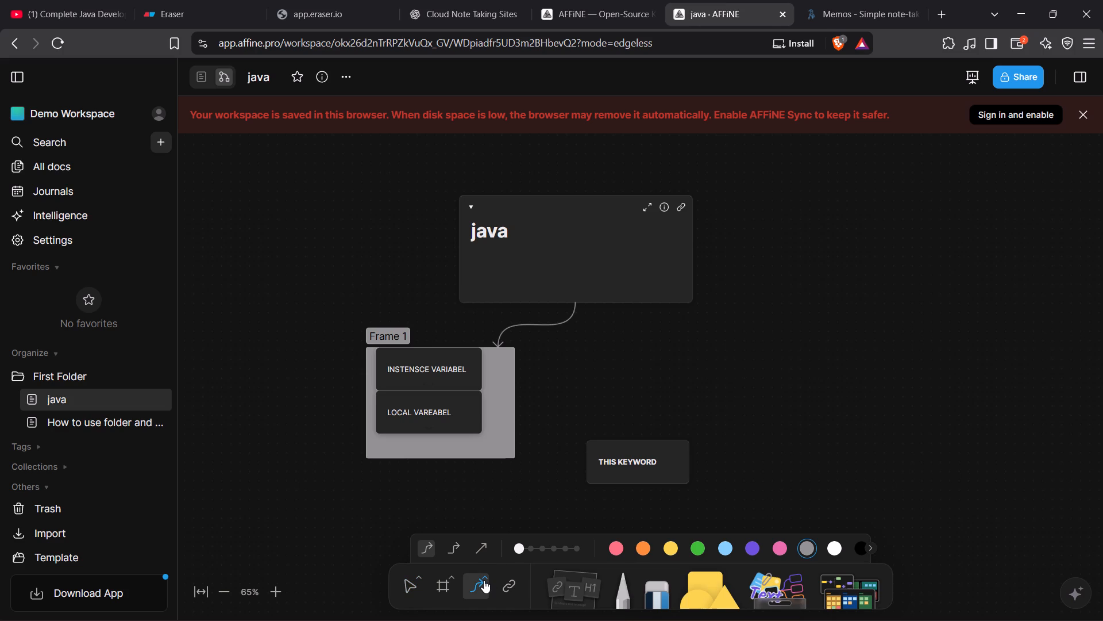
click(484, 574)
click(480, 575)
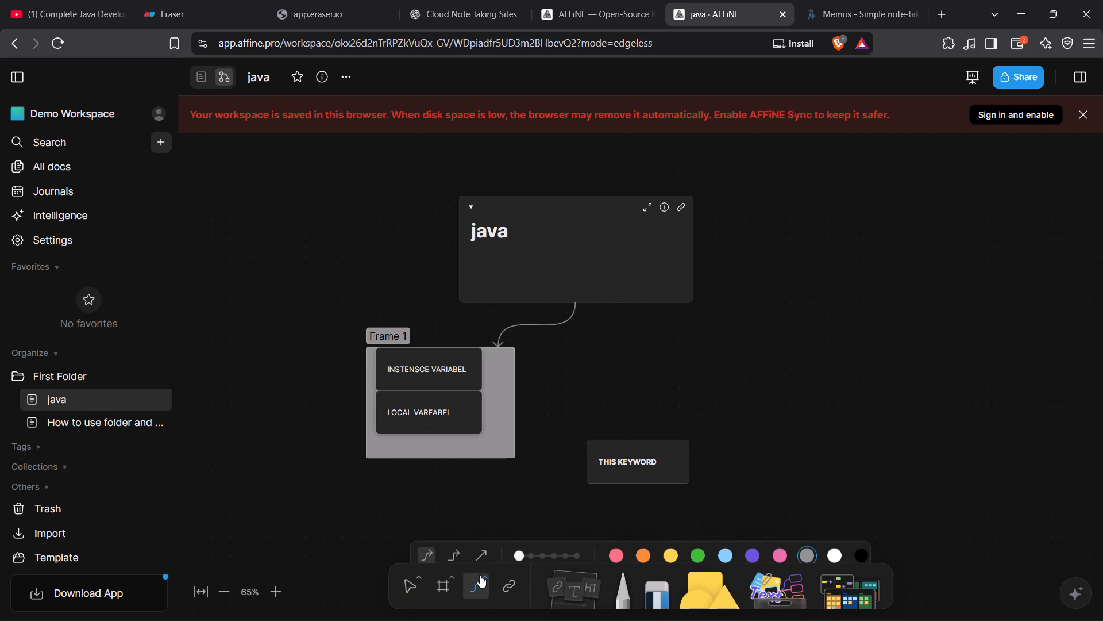
click(458, 545)
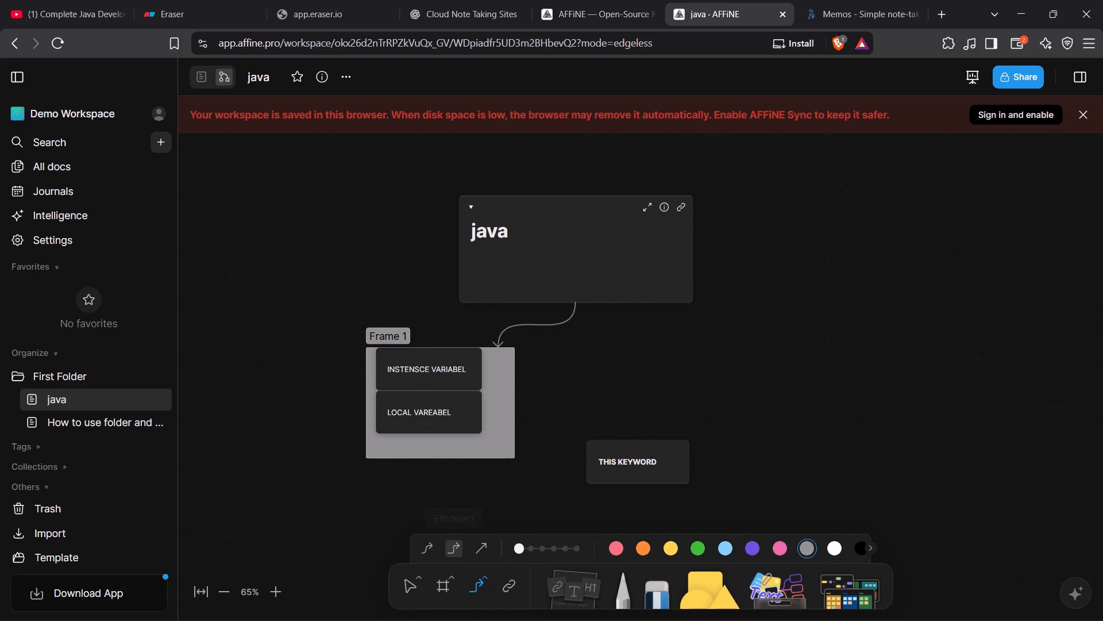
click(480, 409)
drag(476, 414, 548, 430)
drag(548, 430, 608, 461)
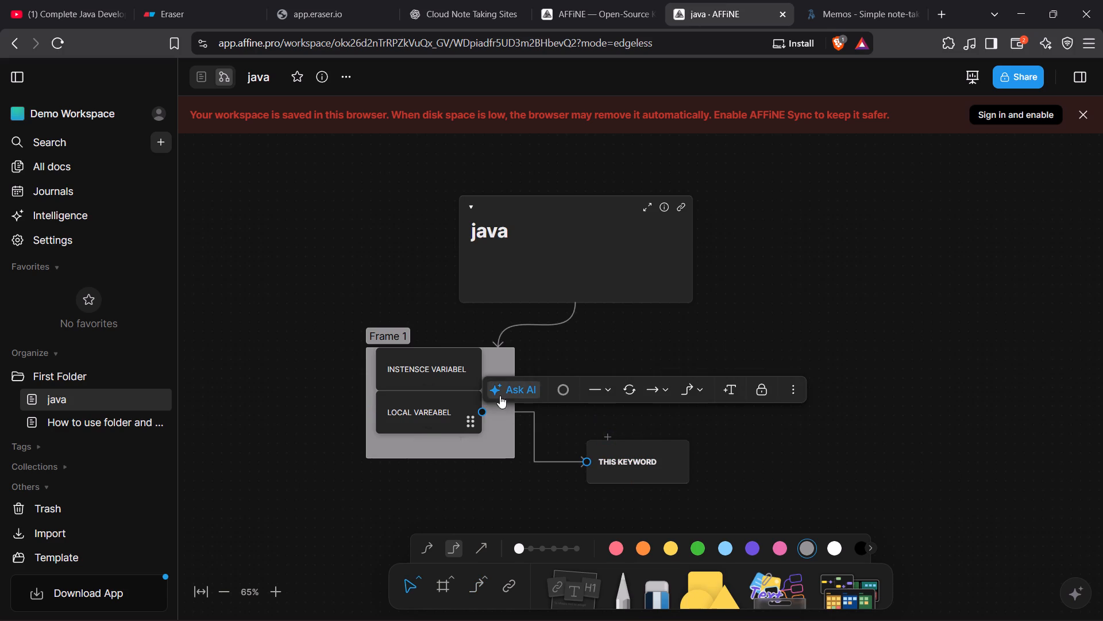
click(480, 413)
click(582, 420)
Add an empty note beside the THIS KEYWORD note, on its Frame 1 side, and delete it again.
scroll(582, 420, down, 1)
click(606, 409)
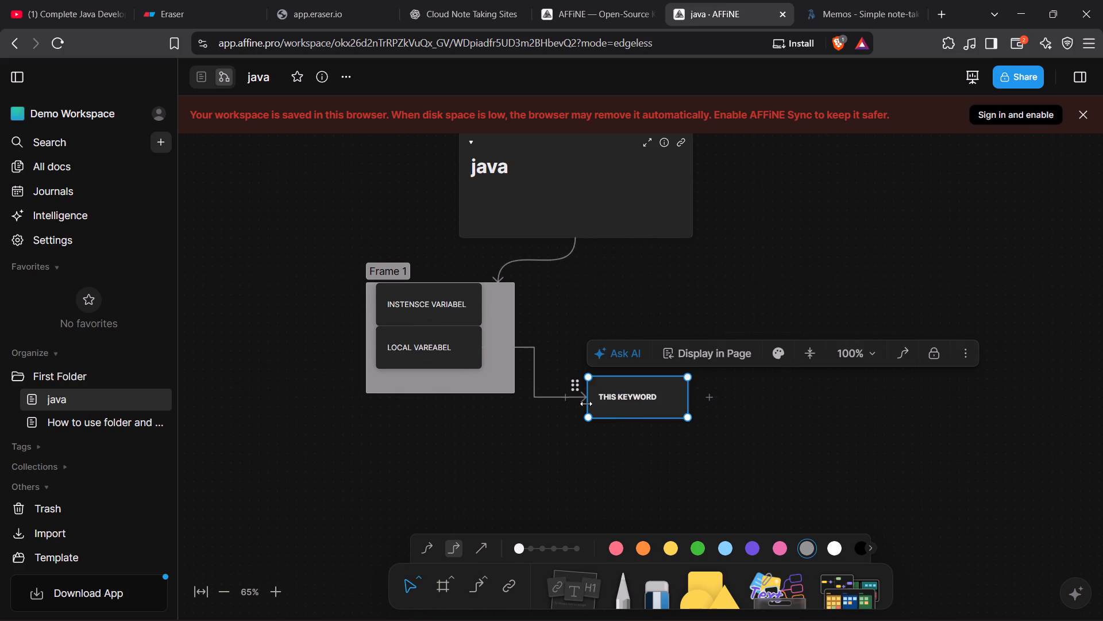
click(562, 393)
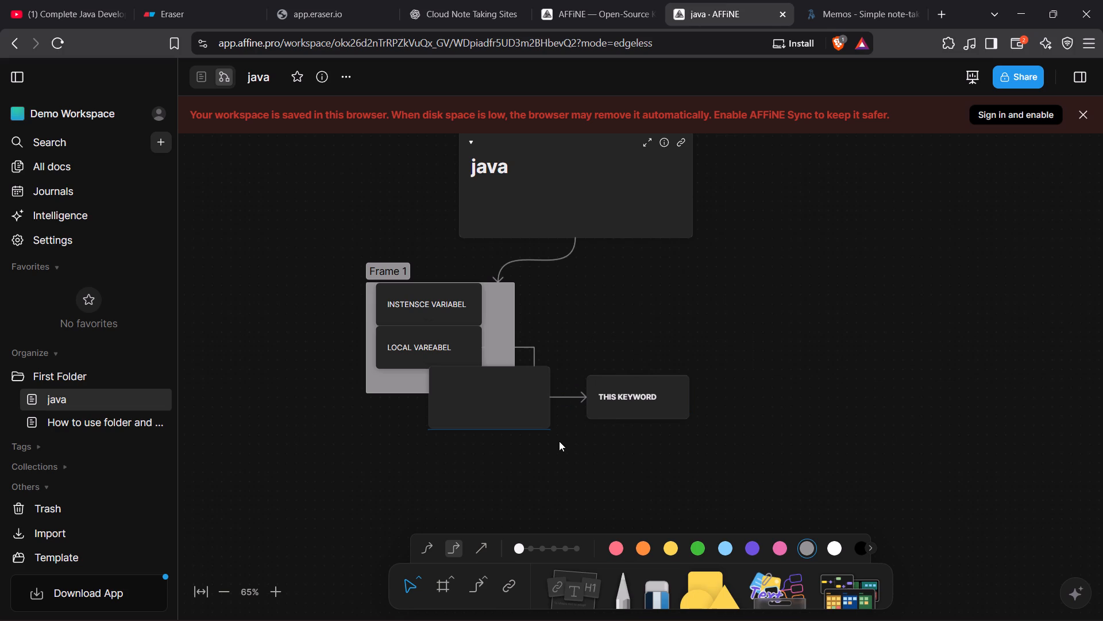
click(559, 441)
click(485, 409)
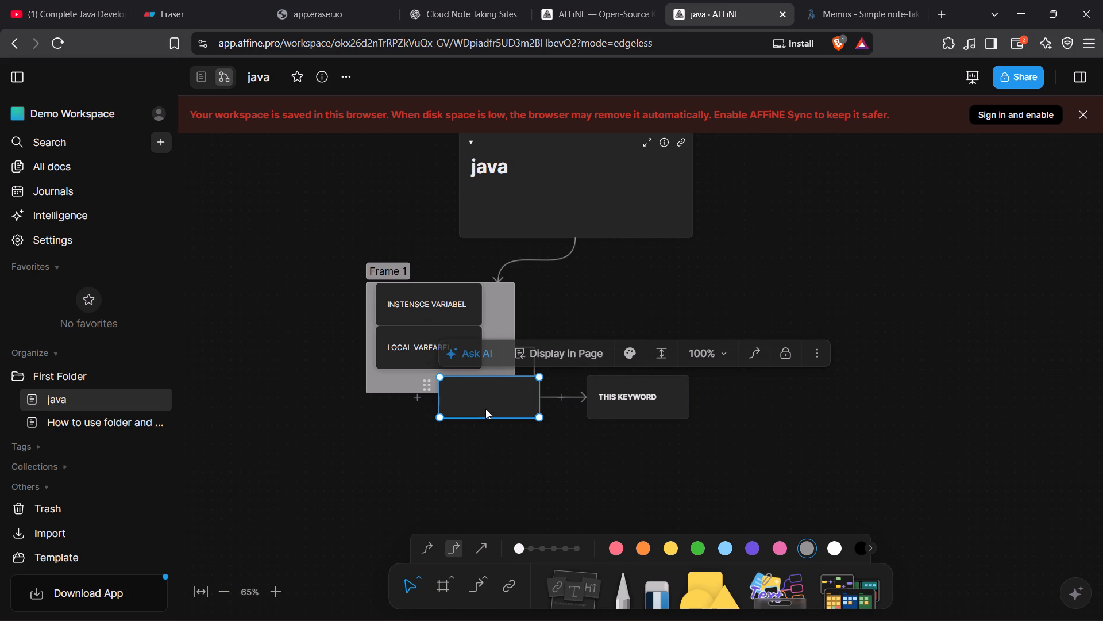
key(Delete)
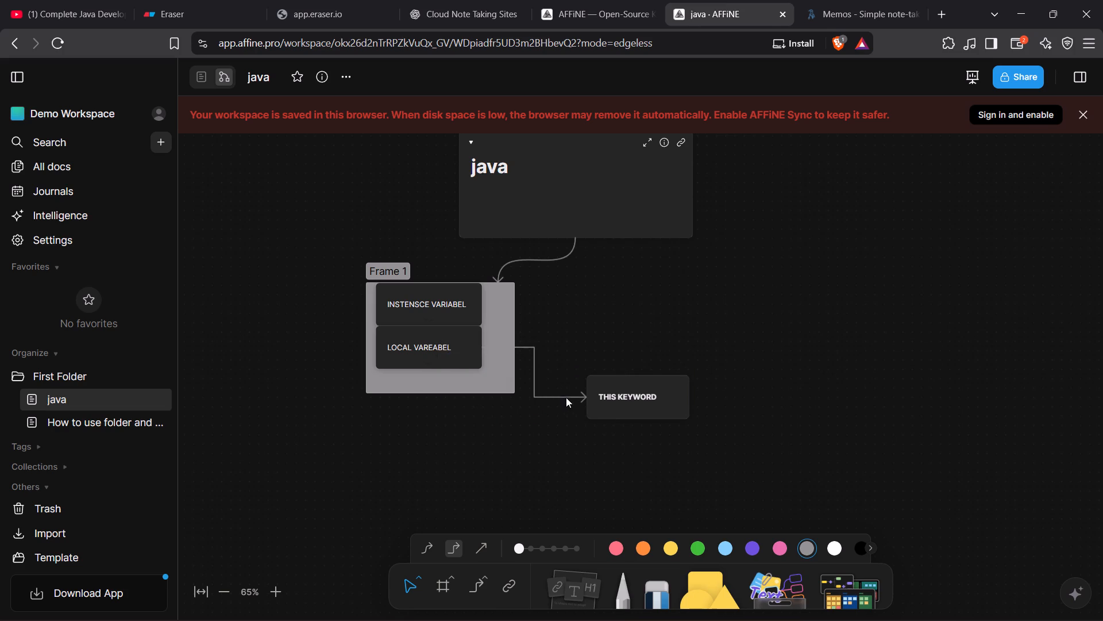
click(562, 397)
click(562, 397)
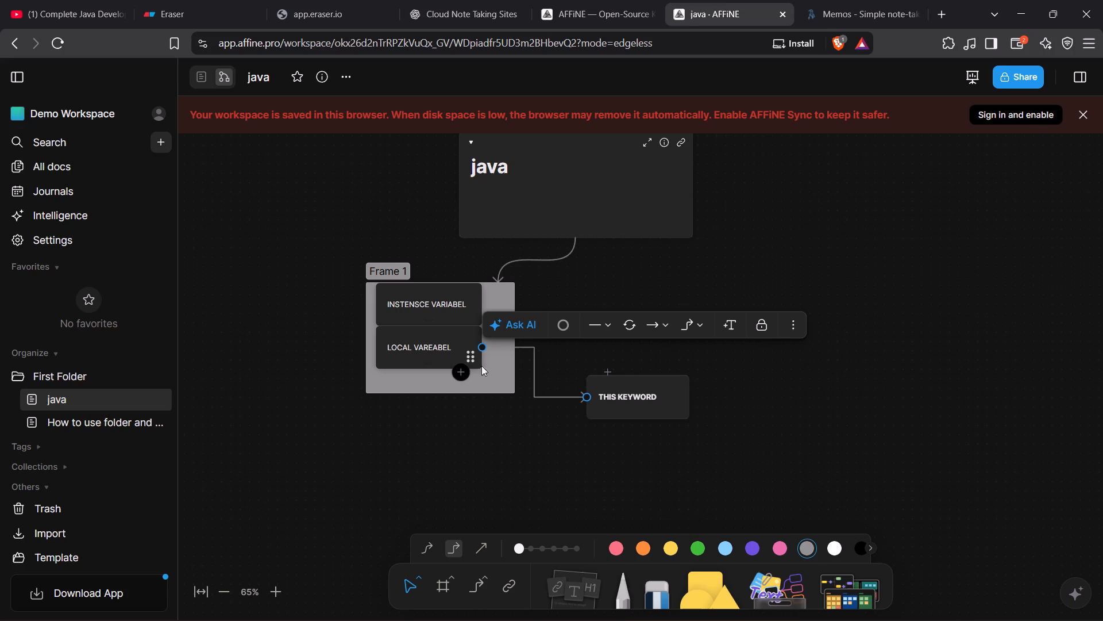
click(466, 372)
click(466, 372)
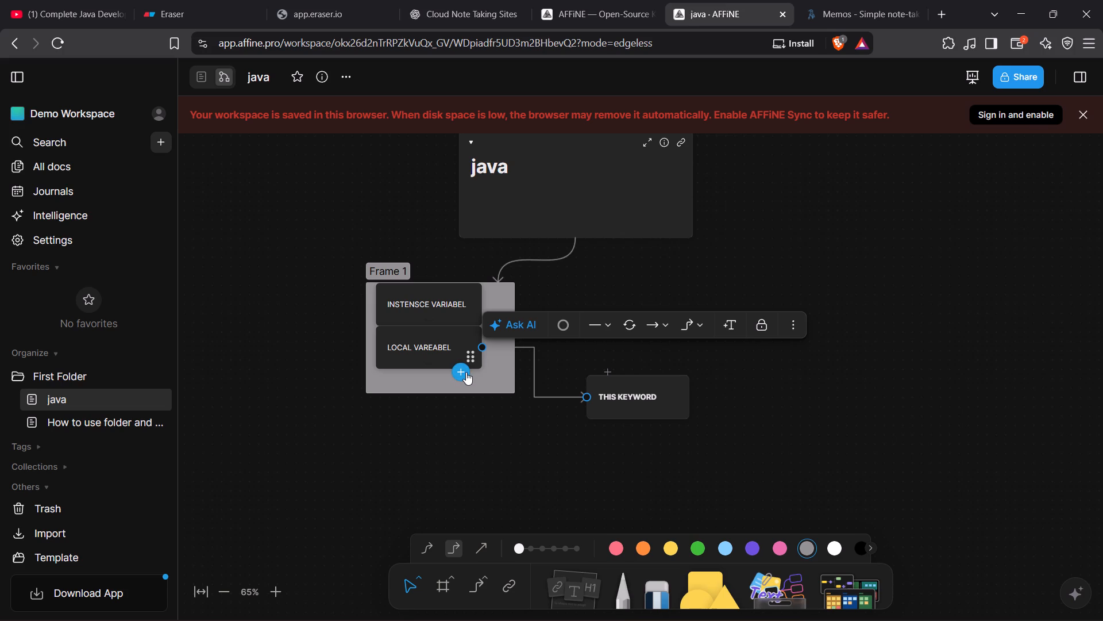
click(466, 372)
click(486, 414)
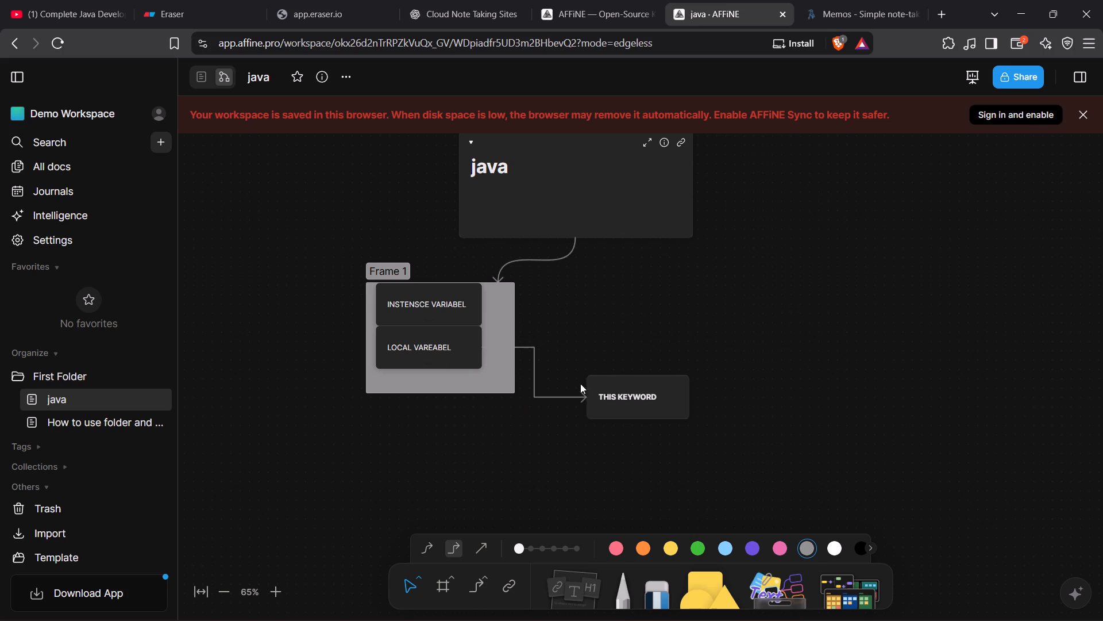
Add an empty adjacent note to the right of the LOCAL VAREABEL note, just outside Frame 1.
click(458, 351)
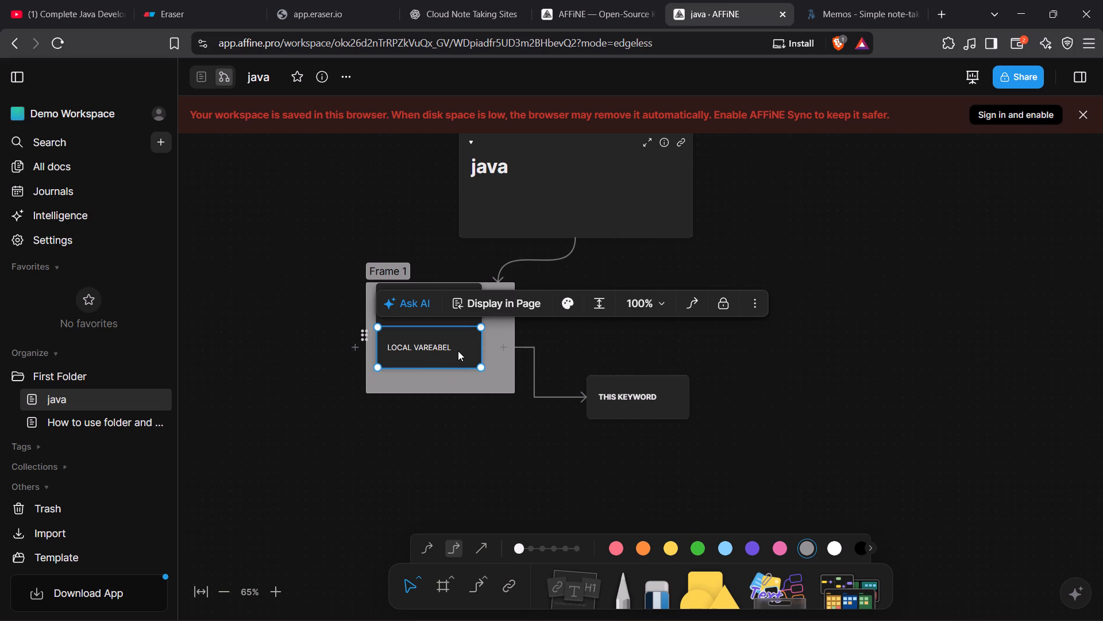
click(502, 343)
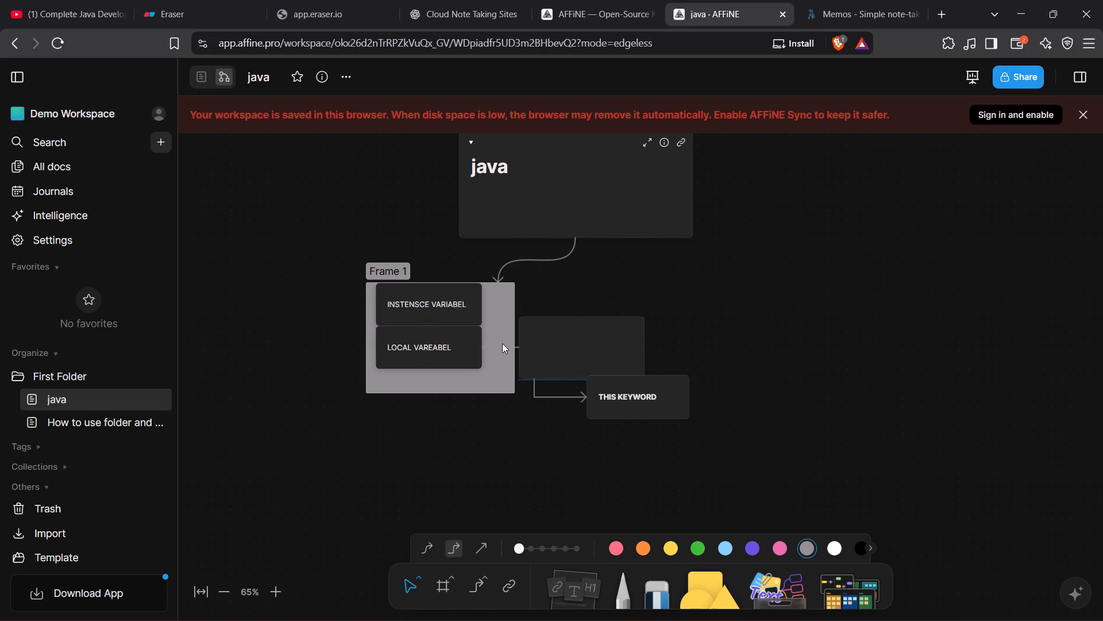
Delete the empty note between the LOCAL VAREABEL note and the THIS KEYWORD note, just outside Frame 1.
click(566, 351)
key(Delete)
double_click(729, 313)
click(596, 335)
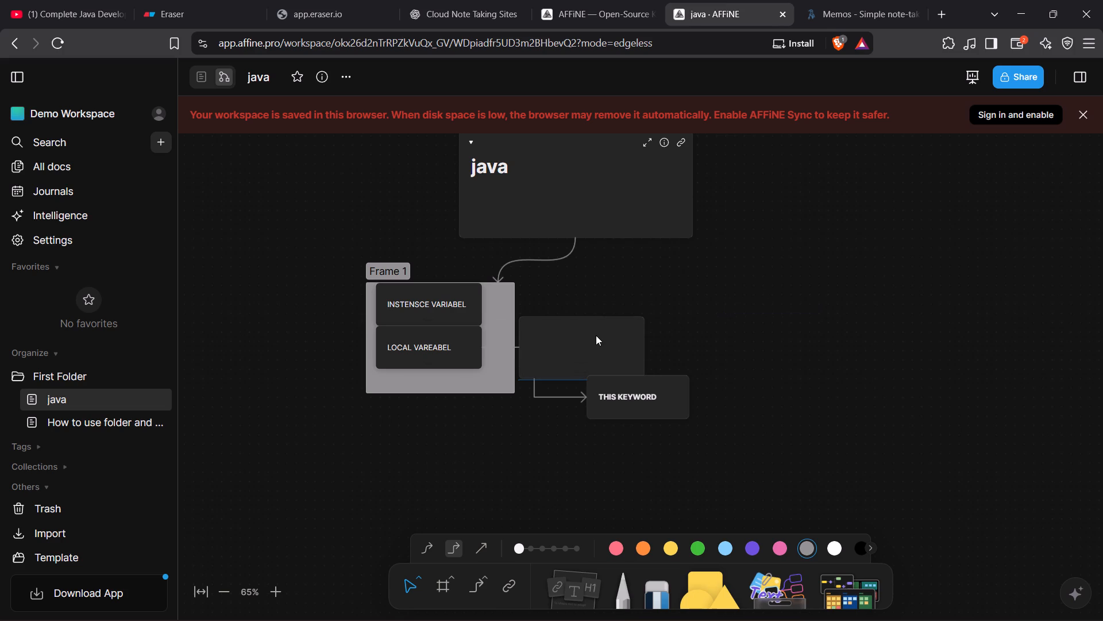
key(Delete)
double_click(596, 335)
click(614, 327)
key(BackSpace)
key(Delete)
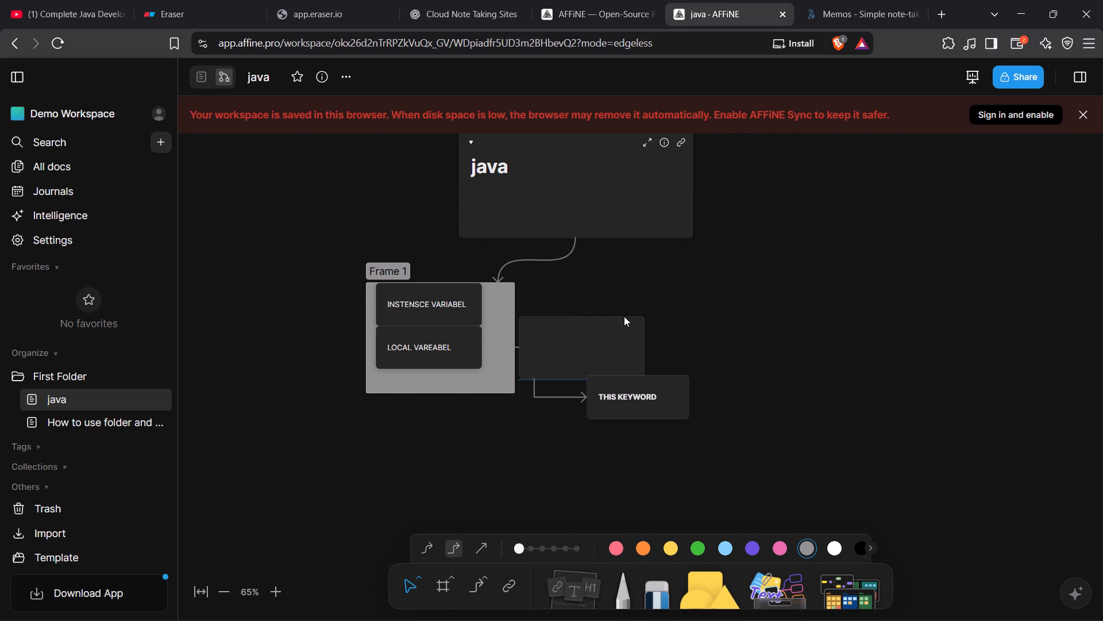
click(627, 316)
drag(627, 316, 606, 315)
click(606, 315)
click(585, 371)
click(568, 362)
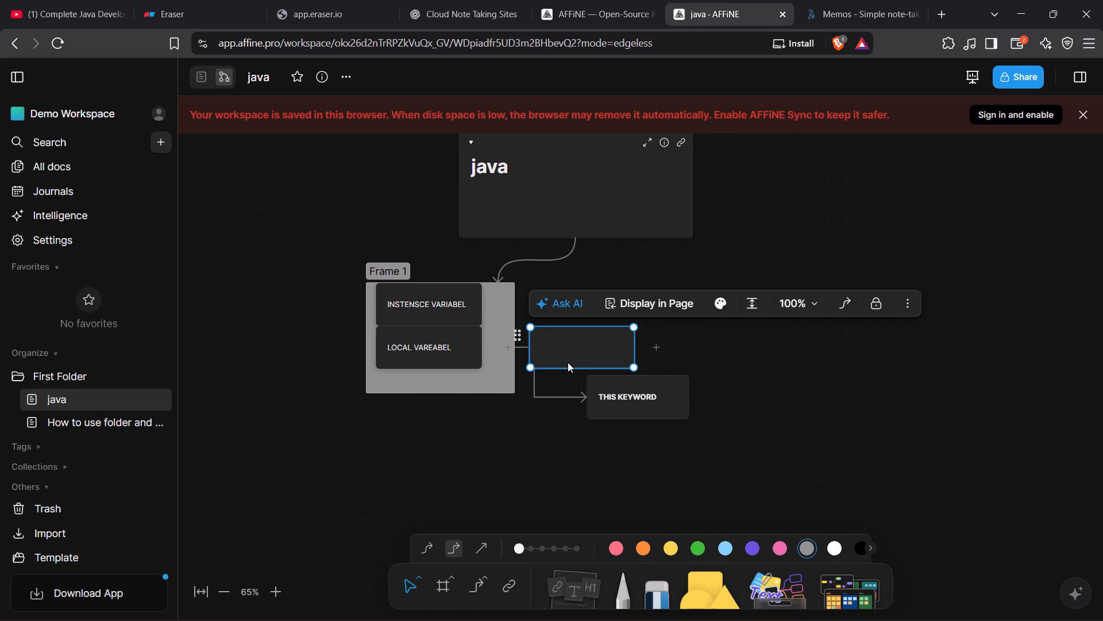
key(Delete)
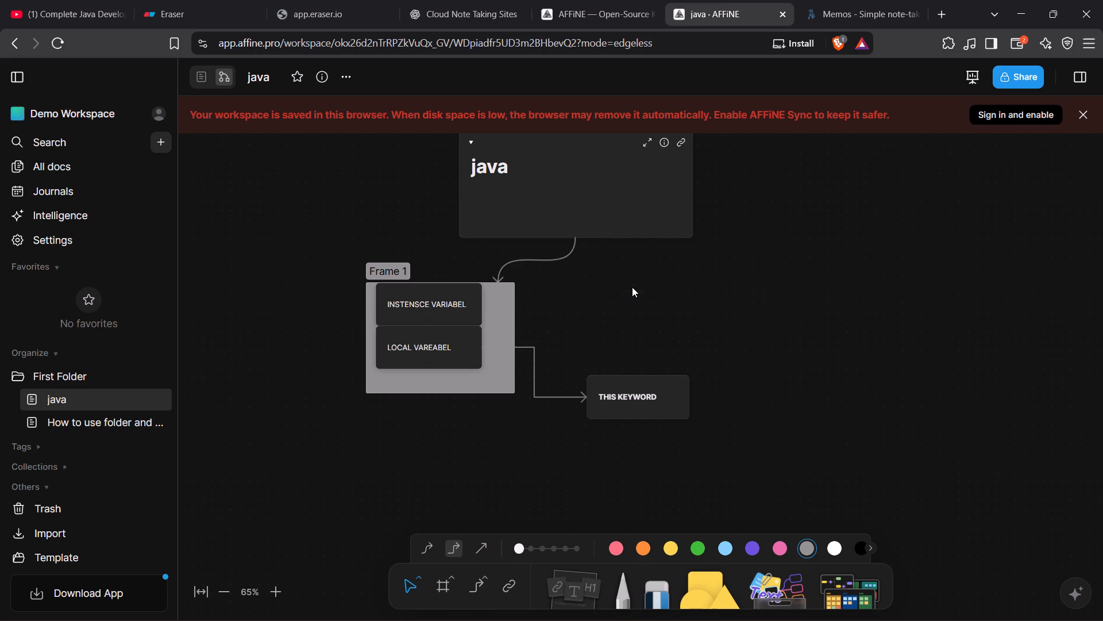
Close the Cloud Note Taking Sites and app.eraser.io browser tabs.
scroll(632, 287, up, 1)
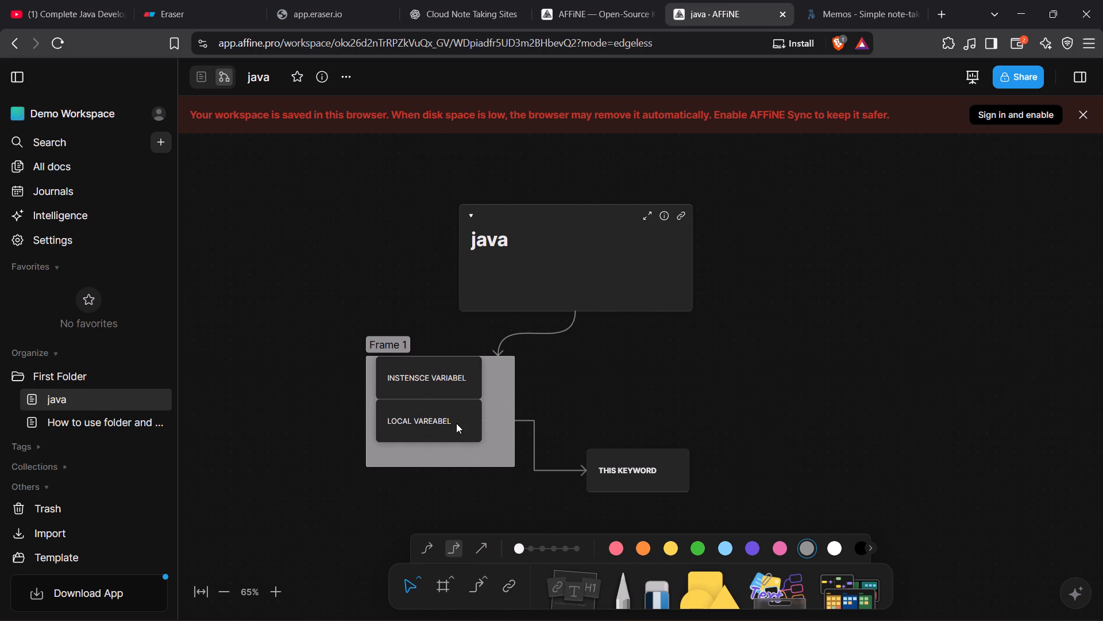
scroll(456, 423, down, 1)
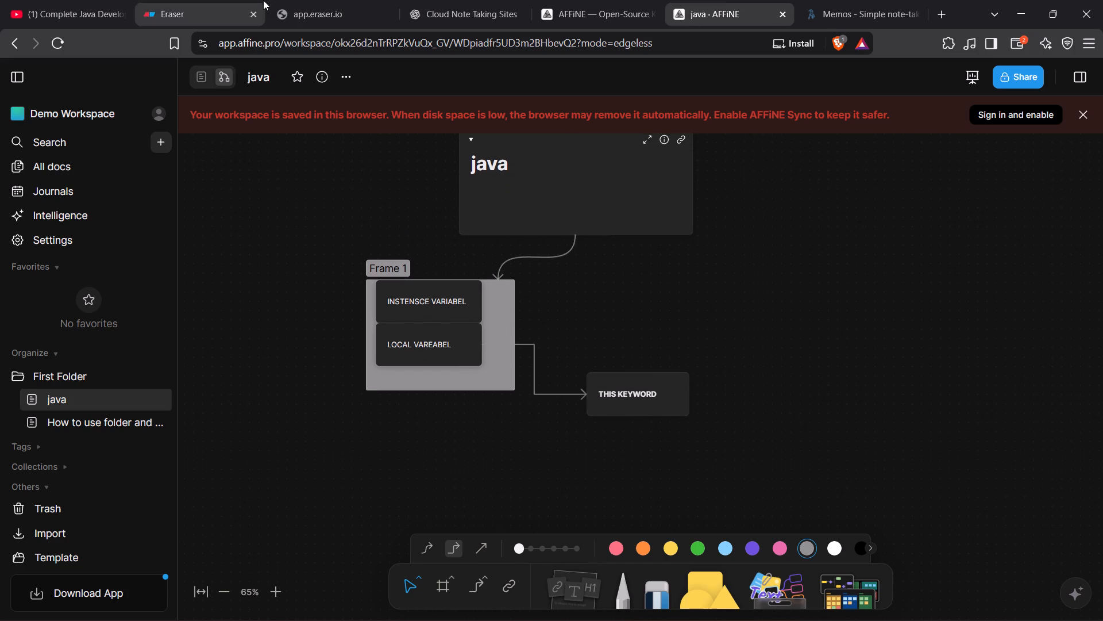
click(516, 13)
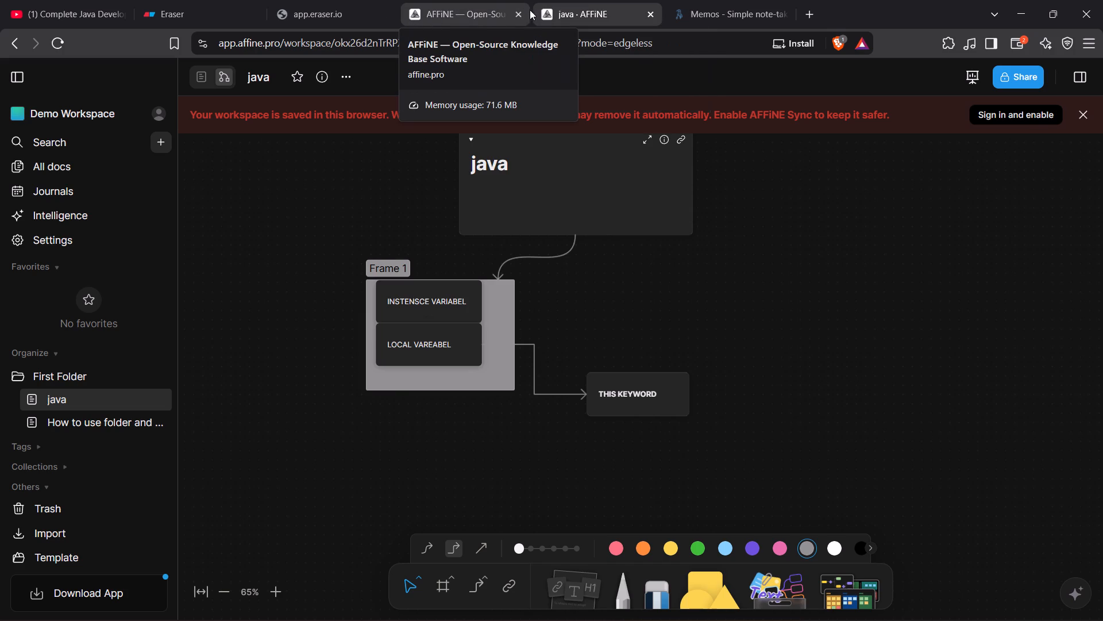
click(387, 10)
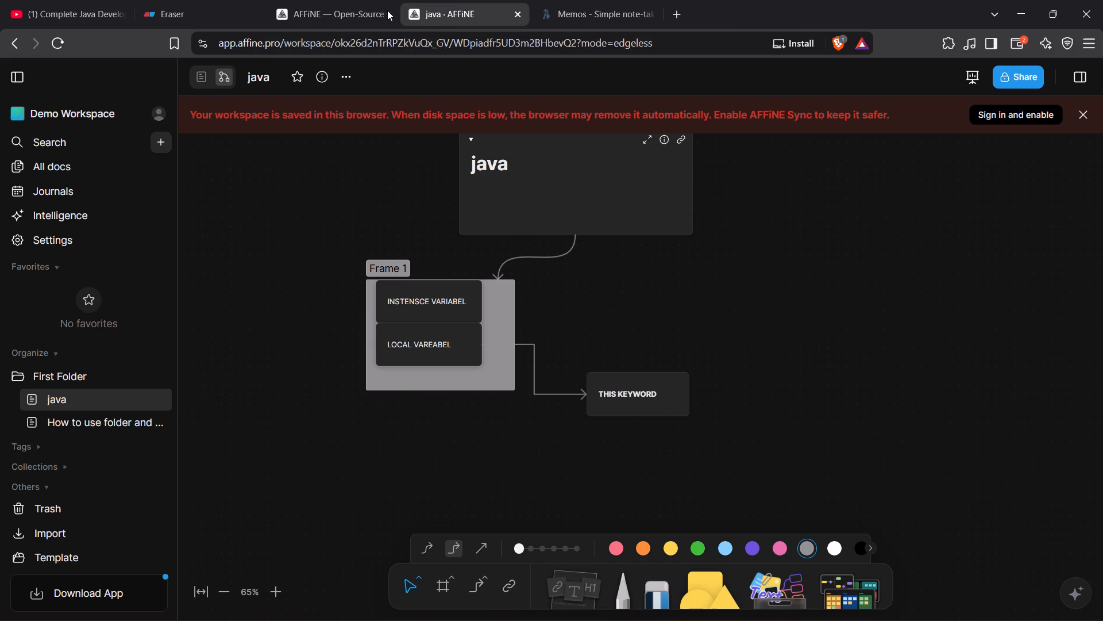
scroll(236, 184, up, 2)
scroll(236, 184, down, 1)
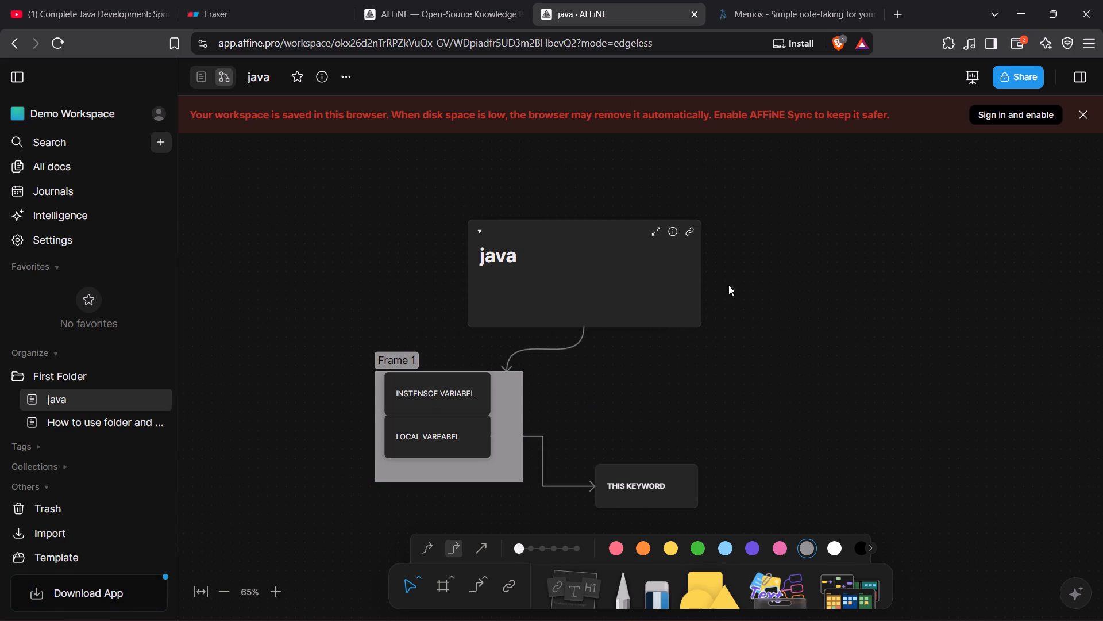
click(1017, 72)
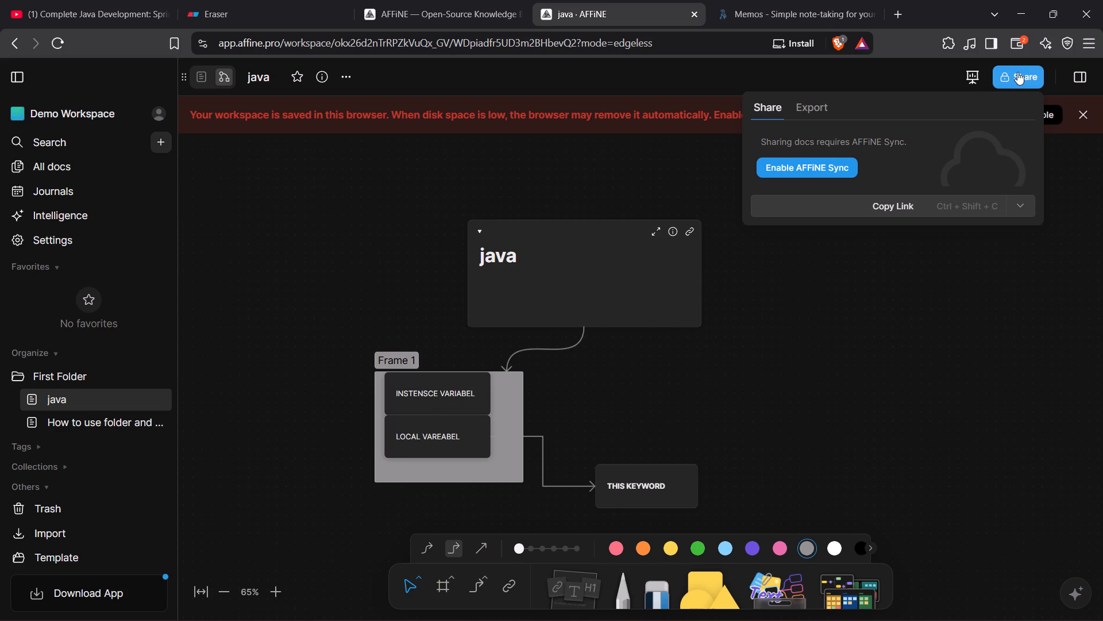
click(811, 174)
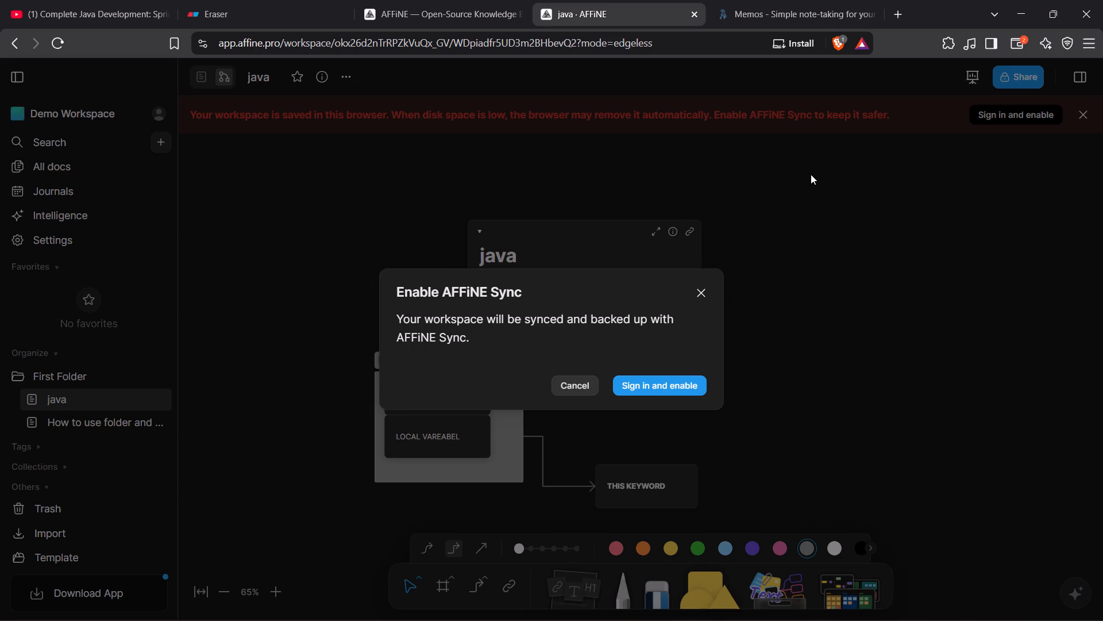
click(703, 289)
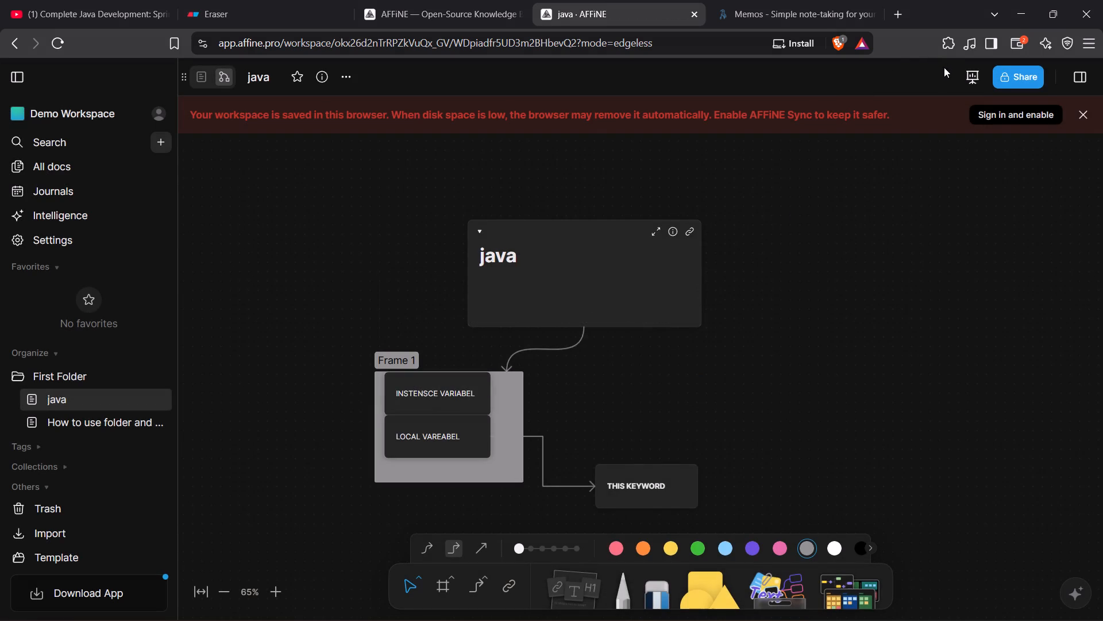
Open the AFFiNE app download page in a new browser tab.
click(102, 600)
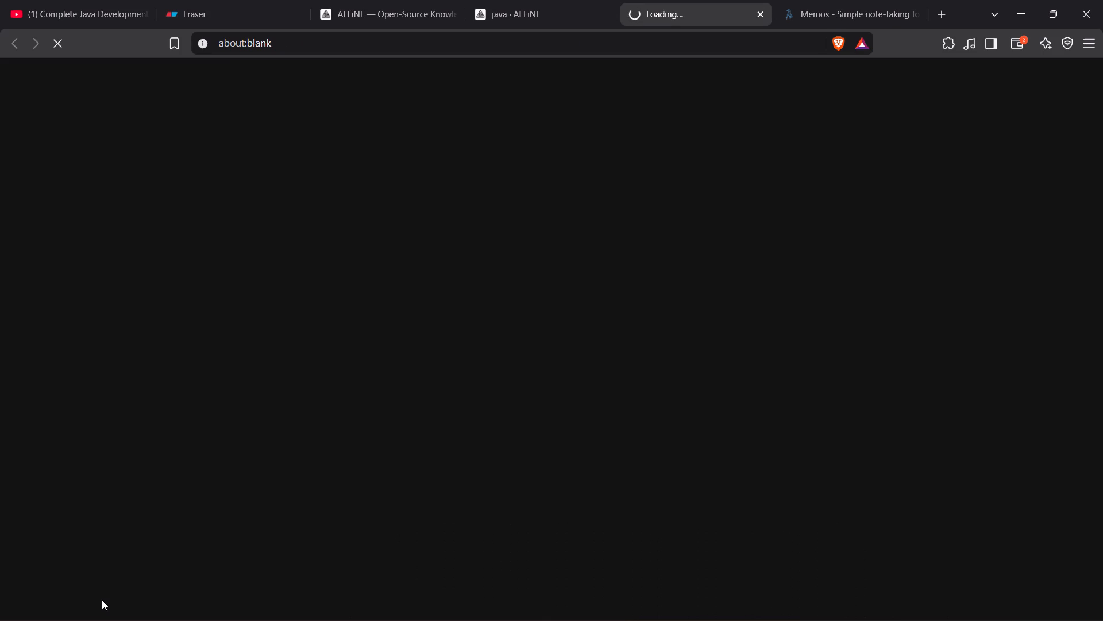
Switch to the Complete Java Development video on YouTube and resume its playback.
click(131, 0)
click(310, 137)
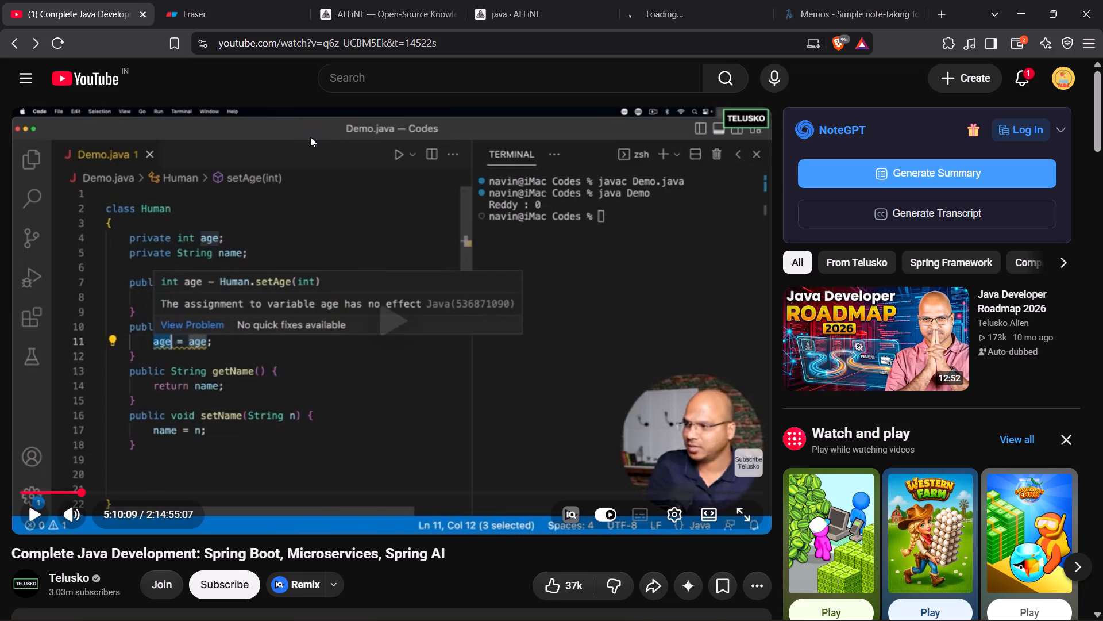
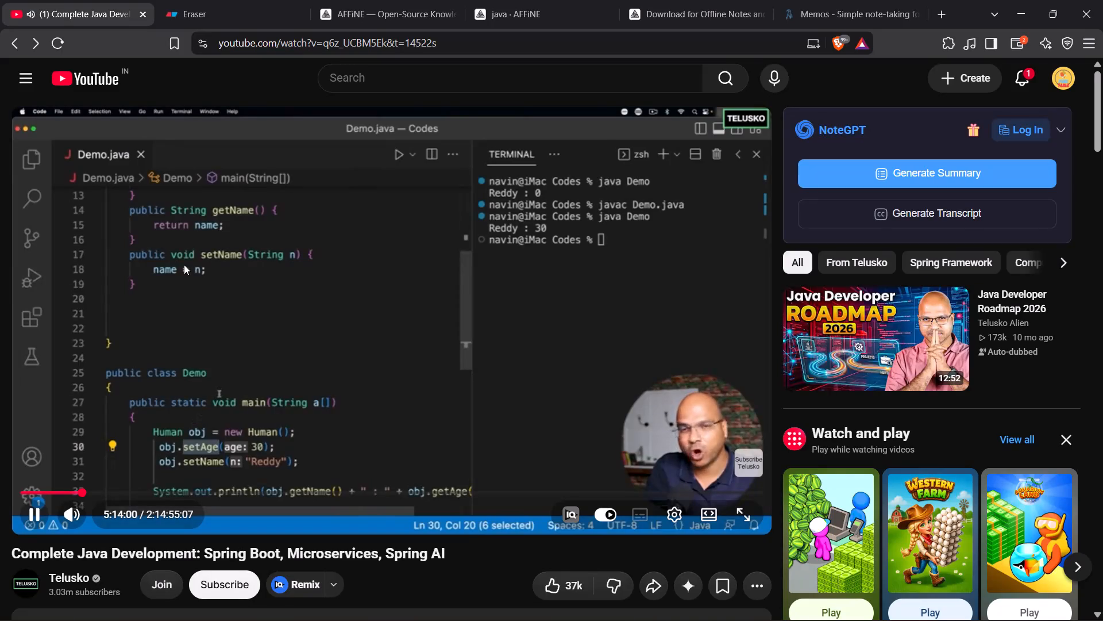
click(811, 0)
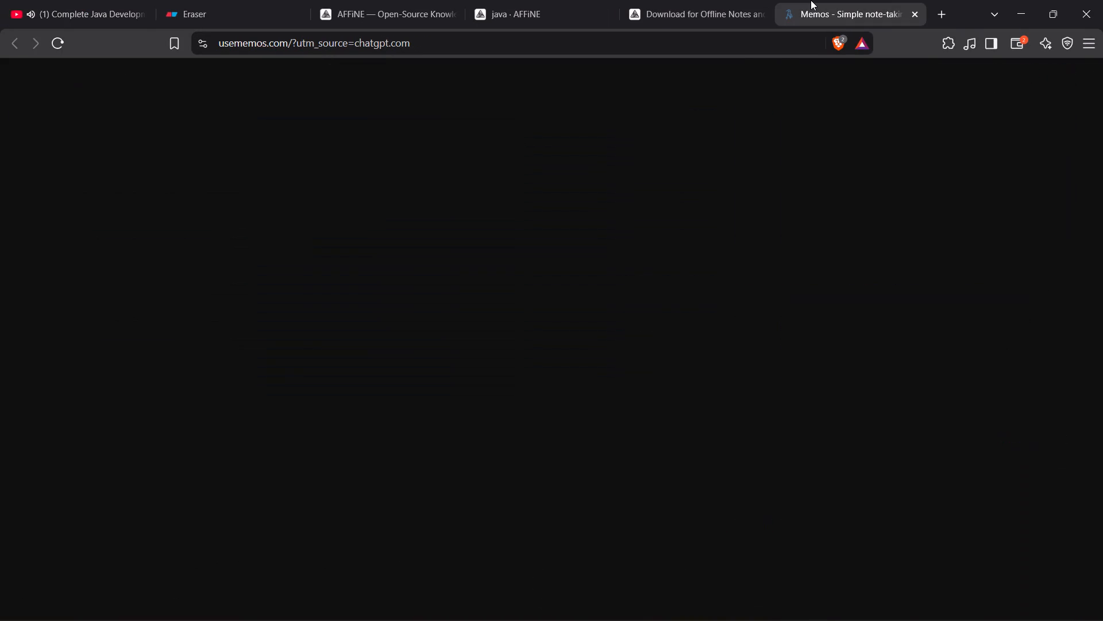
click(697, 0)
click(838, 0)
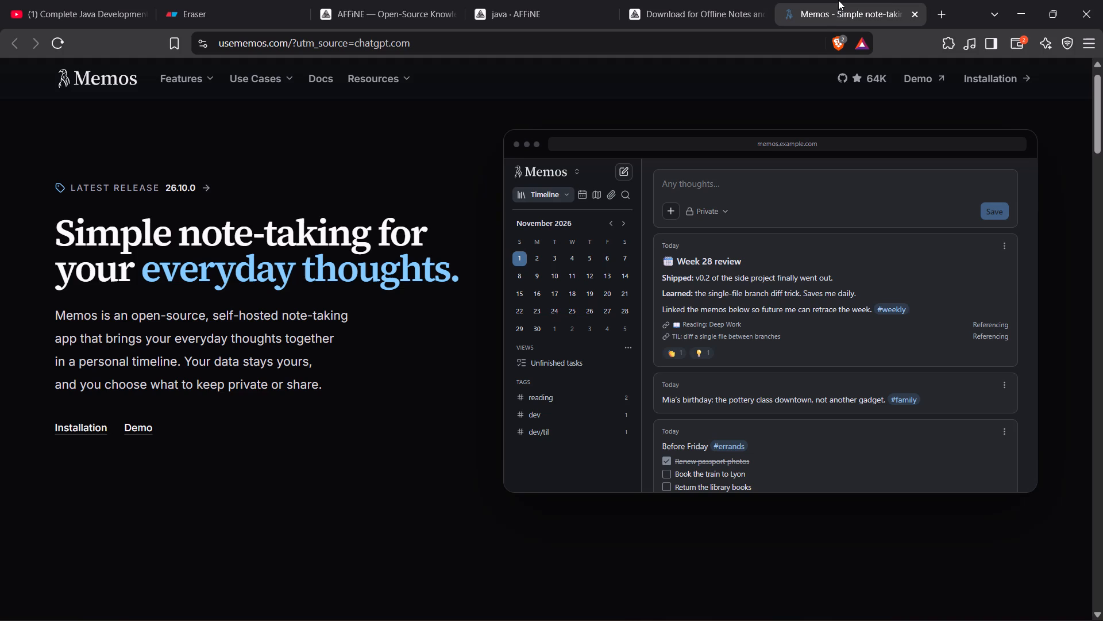
Return to the java canvas and place a yellow square shape in the empty area above and beside the THIS KEYWORD note.
click(518, 0)
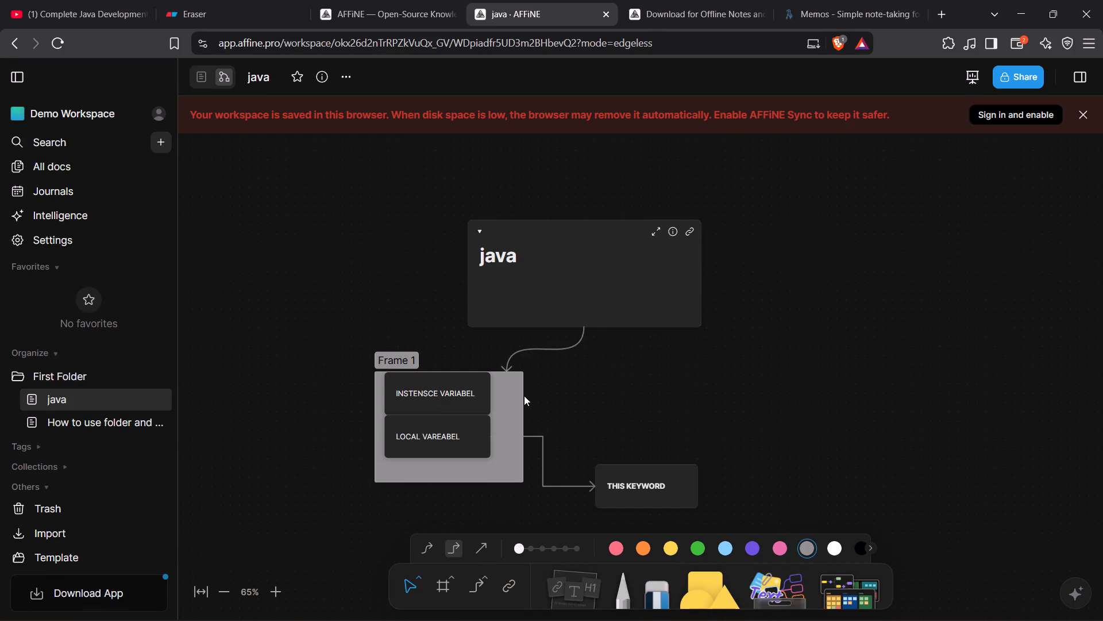
scroll(524, 396, down, 2)
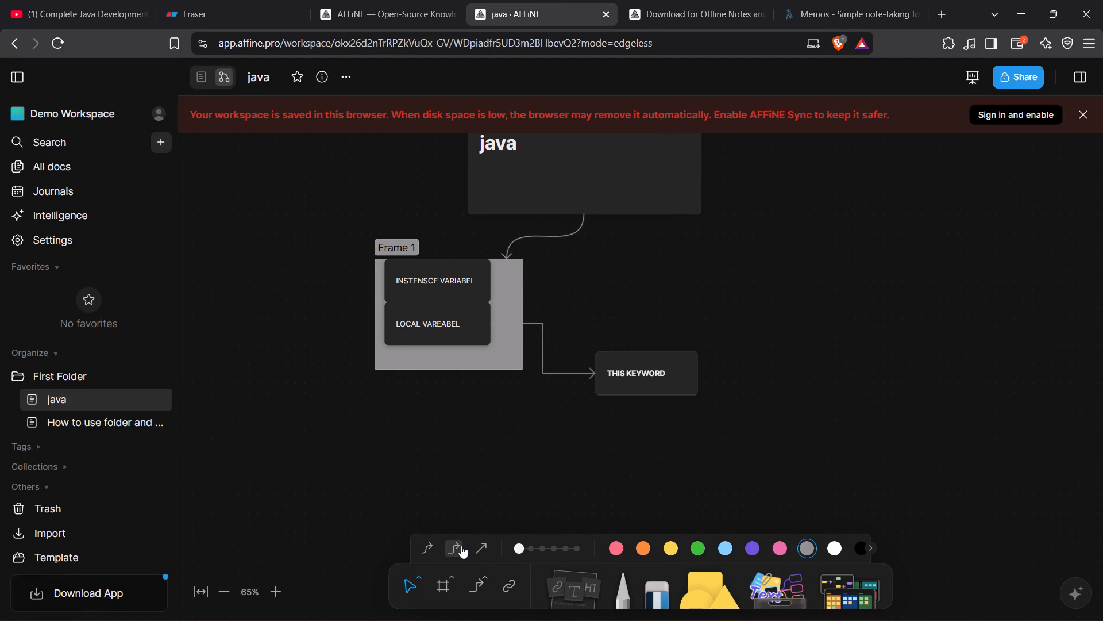
click(682, 576)
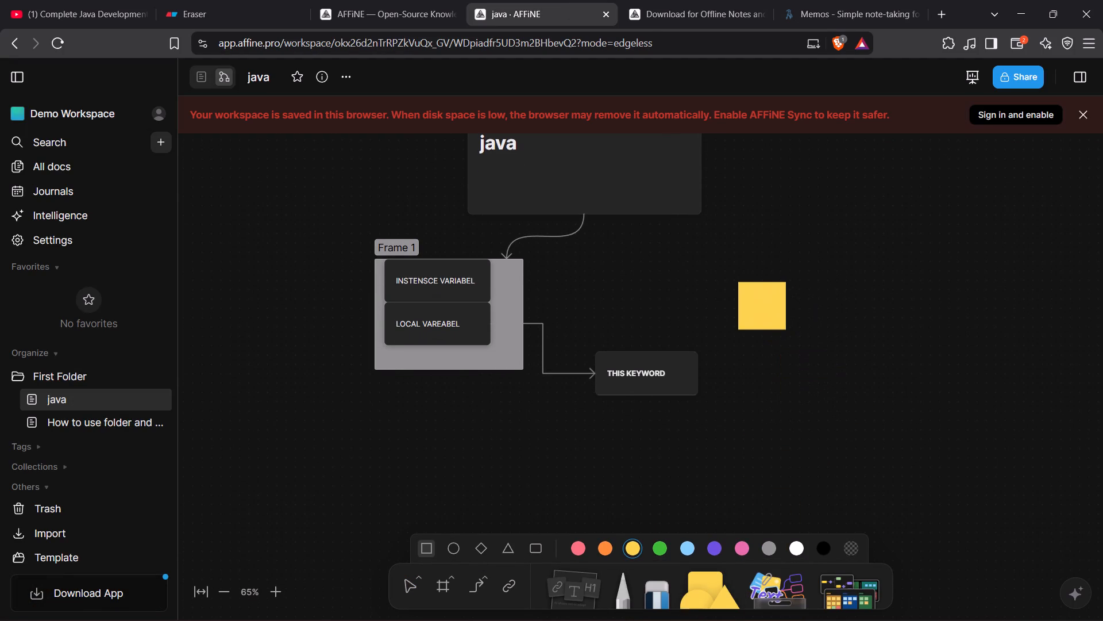
click(736, 280)
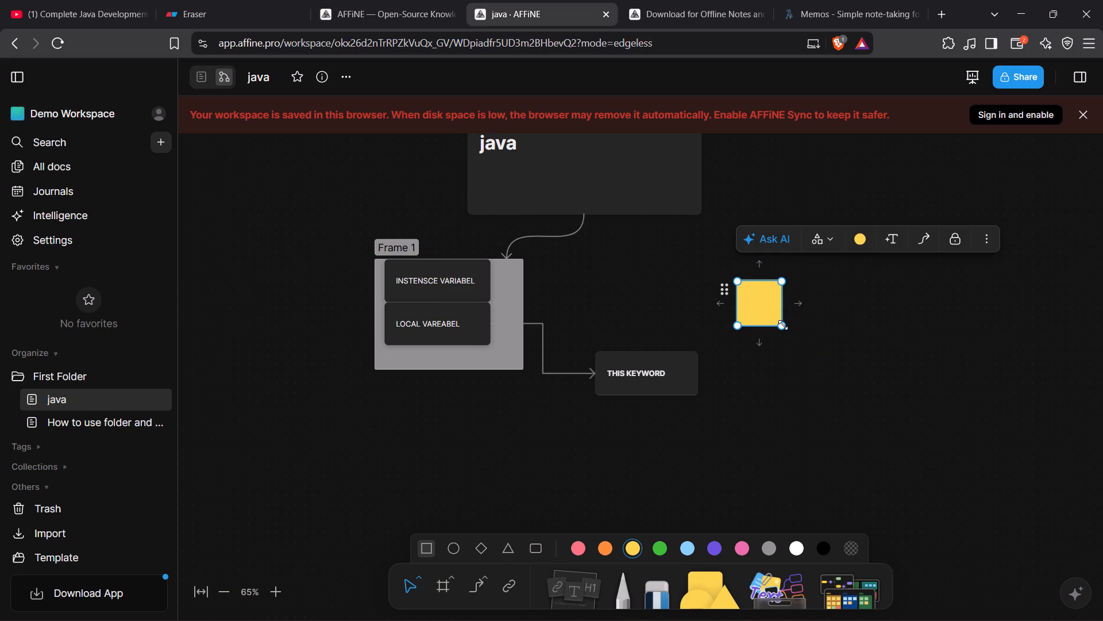
click(819, 339)
click(773, 300)
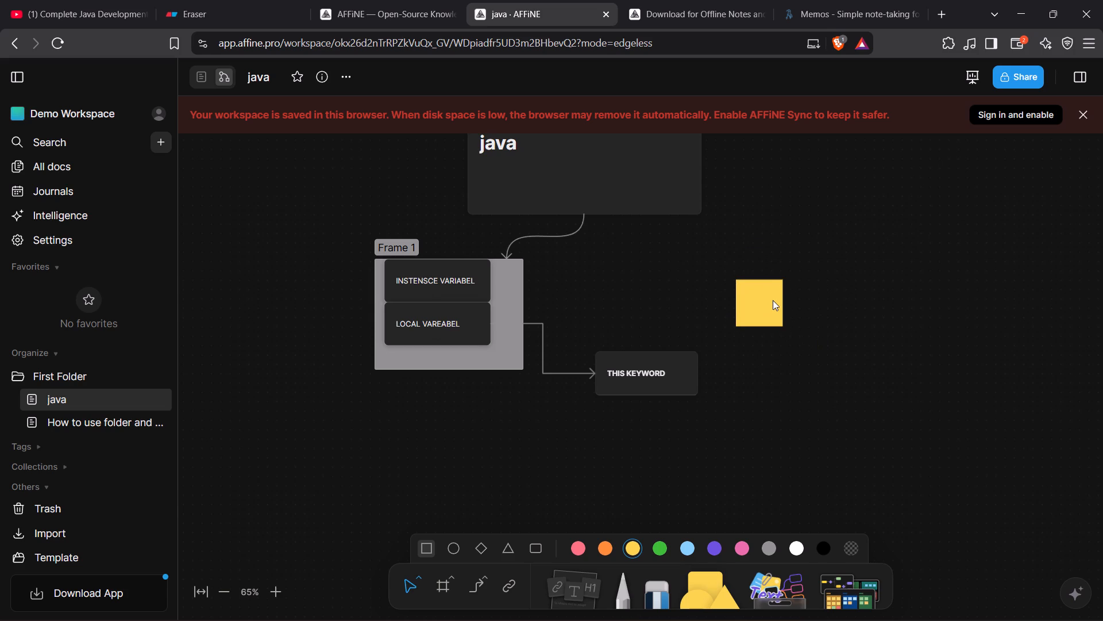
Tilt the yellow square slightly counterclockwise and enlarge it to nearly twice its width.
drag(789, 332, 799, 335)
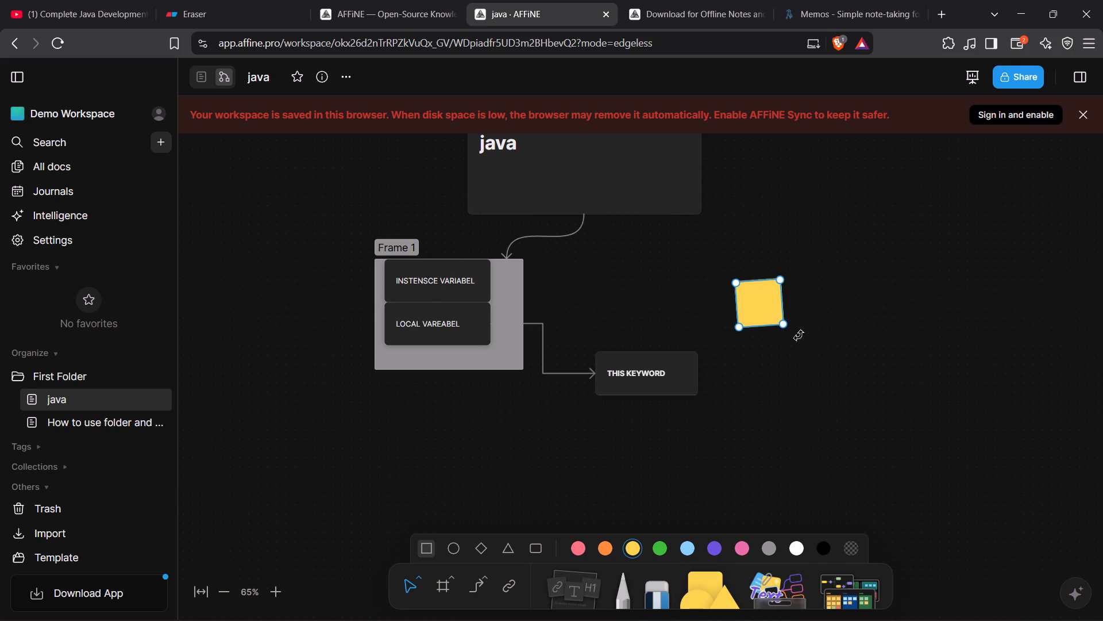
drag(799, 335, 799, 334)
drag(776, 336, 739, 335)
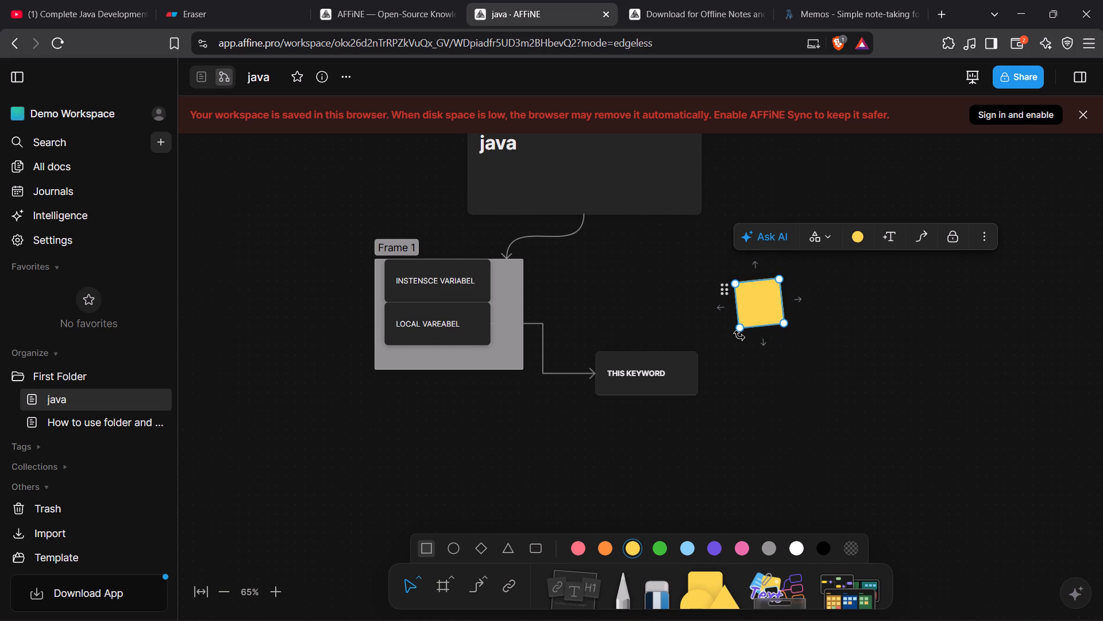
drag(787, 326, 824, 352)
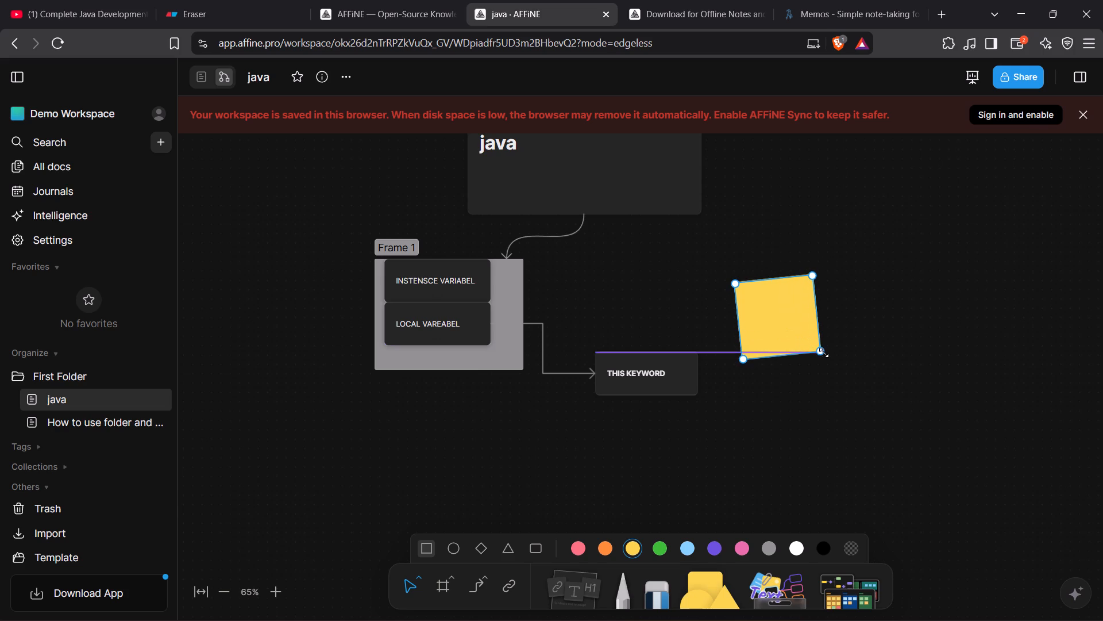
drag(824, 352, 825, 352)
Connect the yellow square to the THIS KEYWORD note with an elbow arrow pointing at the note.
drag(726, 324, 709, 321)
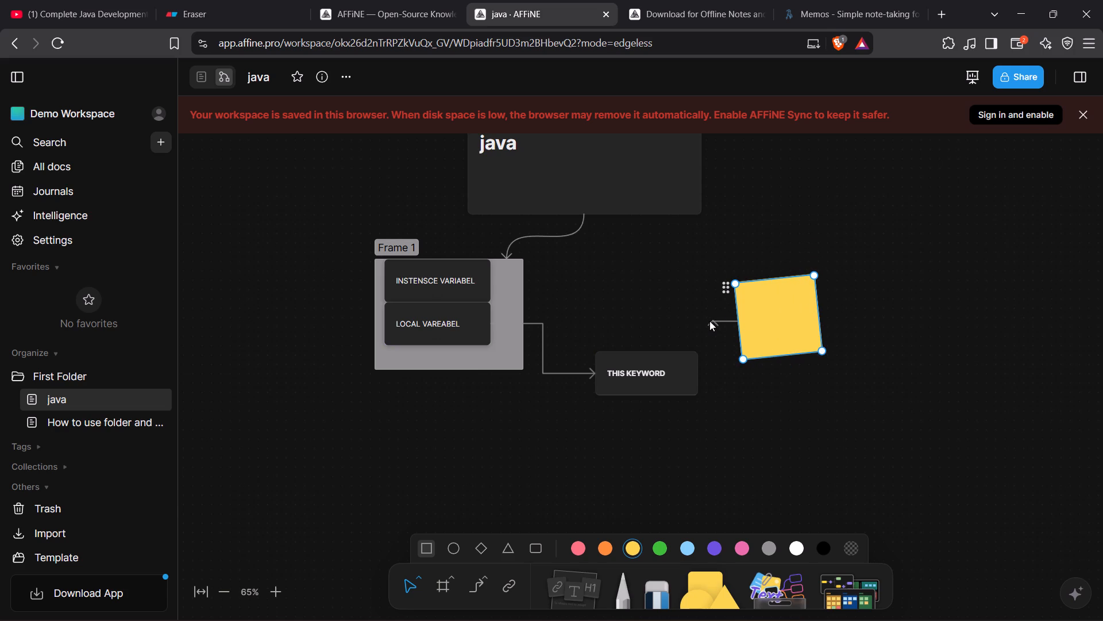
drag(709, 321, 691, 369)
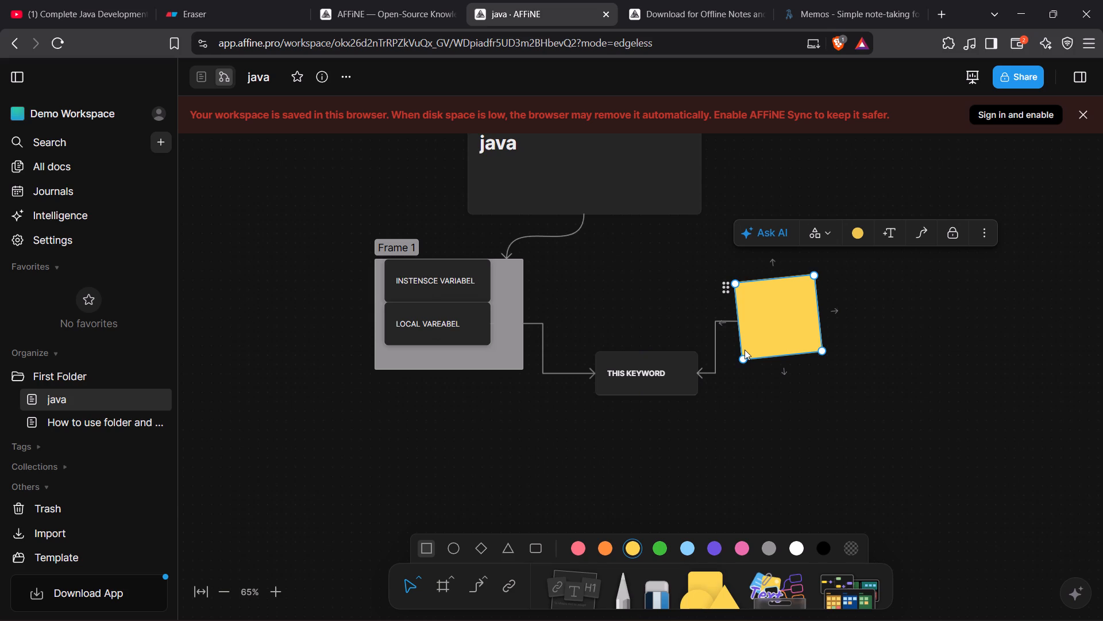
Add the text "REFRENCE THE CURRENT OBJECT WITH IS CALLING" inside the yellow square.
click(894, 232)
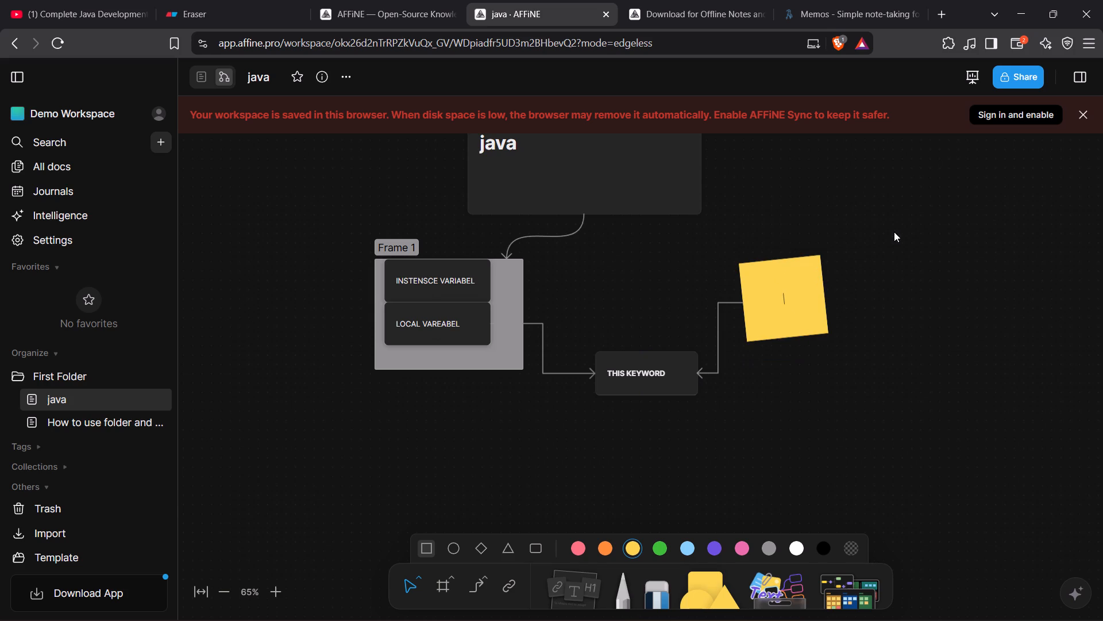
drag(894, 232, 903, 240)
key(r)
key(e)
click(809, 292)
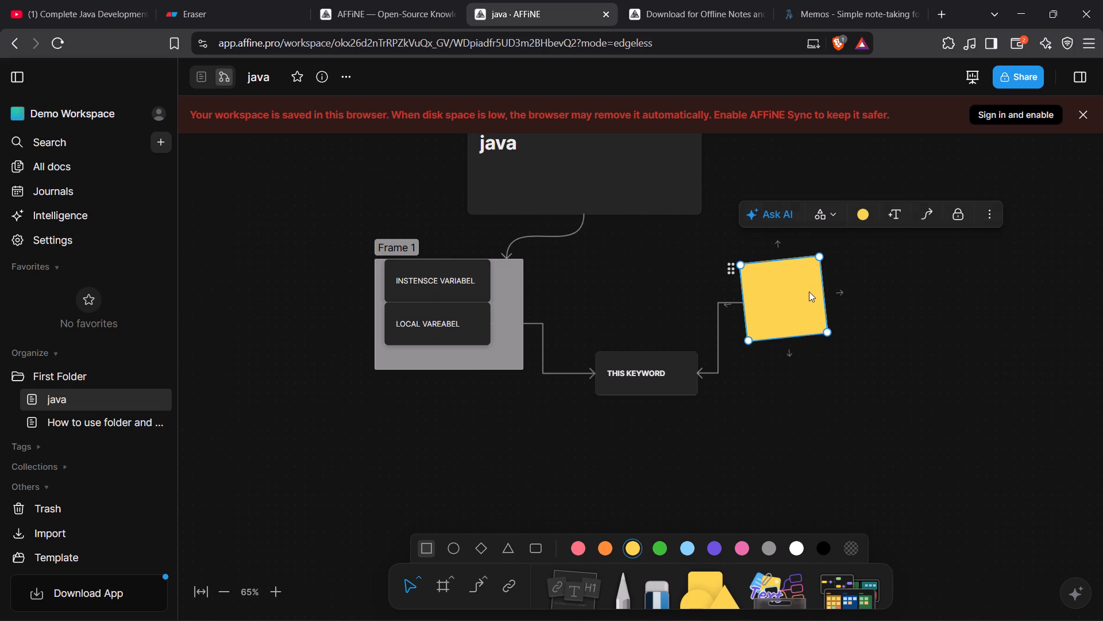
click(907, 212)
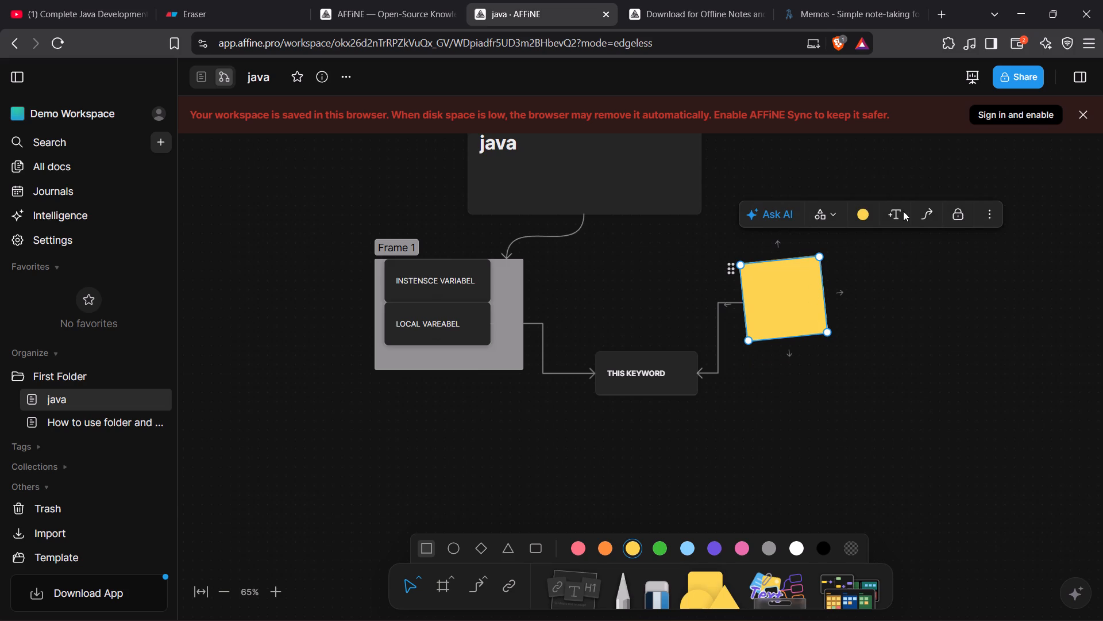
click(901, 211)
text(REFRENVE)
key(BackSpace)
key(BackSpace)
text(CE THE)
key(space)
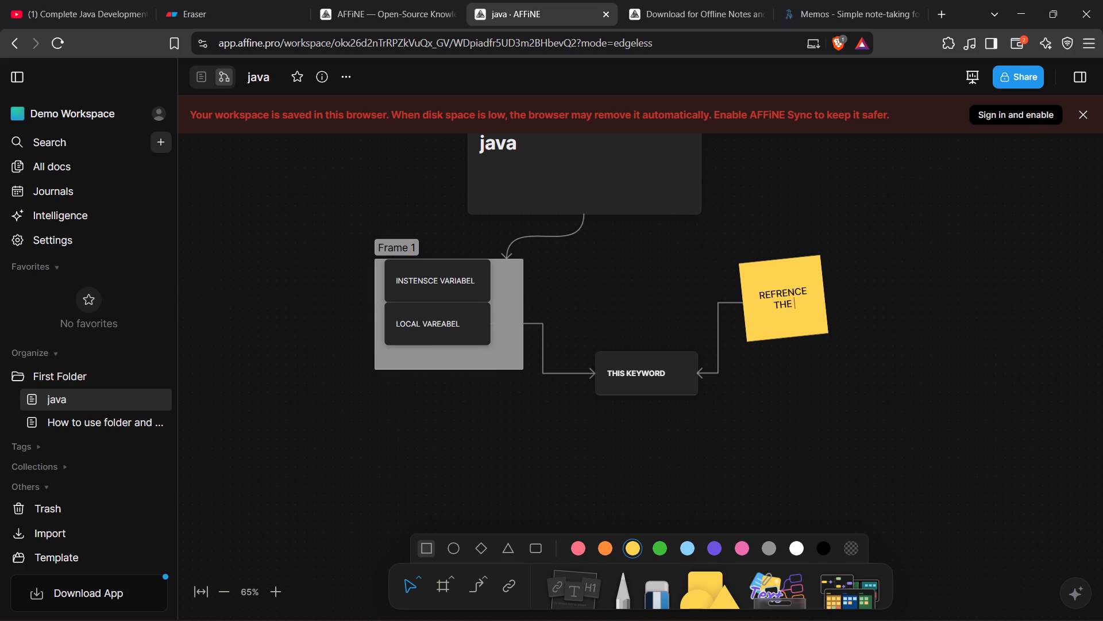
text(CURRENT O)
text(BJECT WITH)
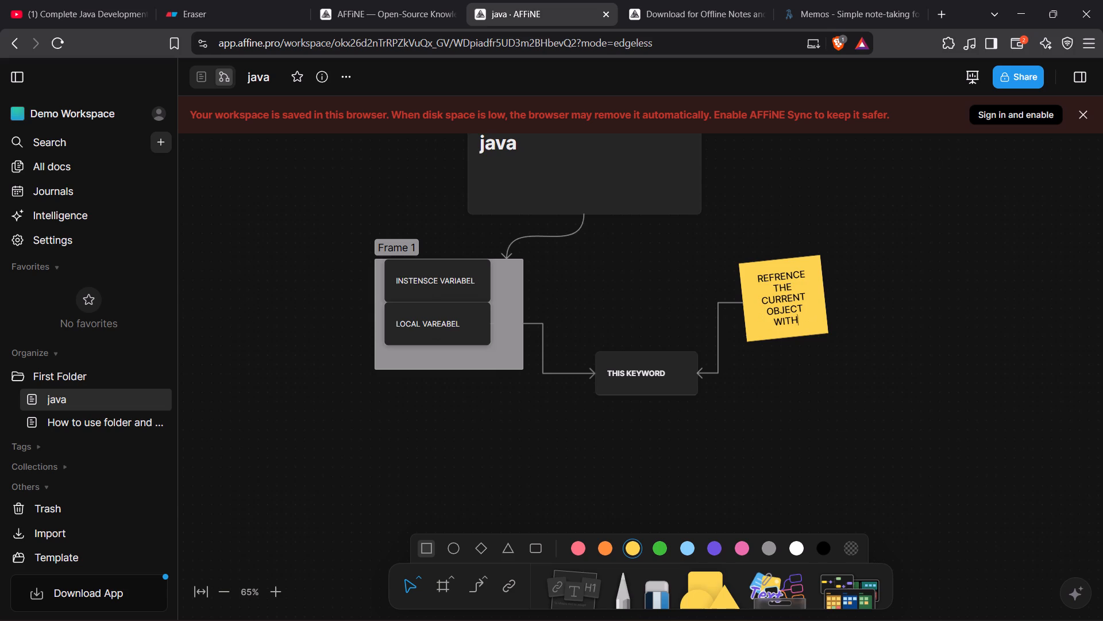
key(space)
text(IS CALLING)
key(space)
key(Return)
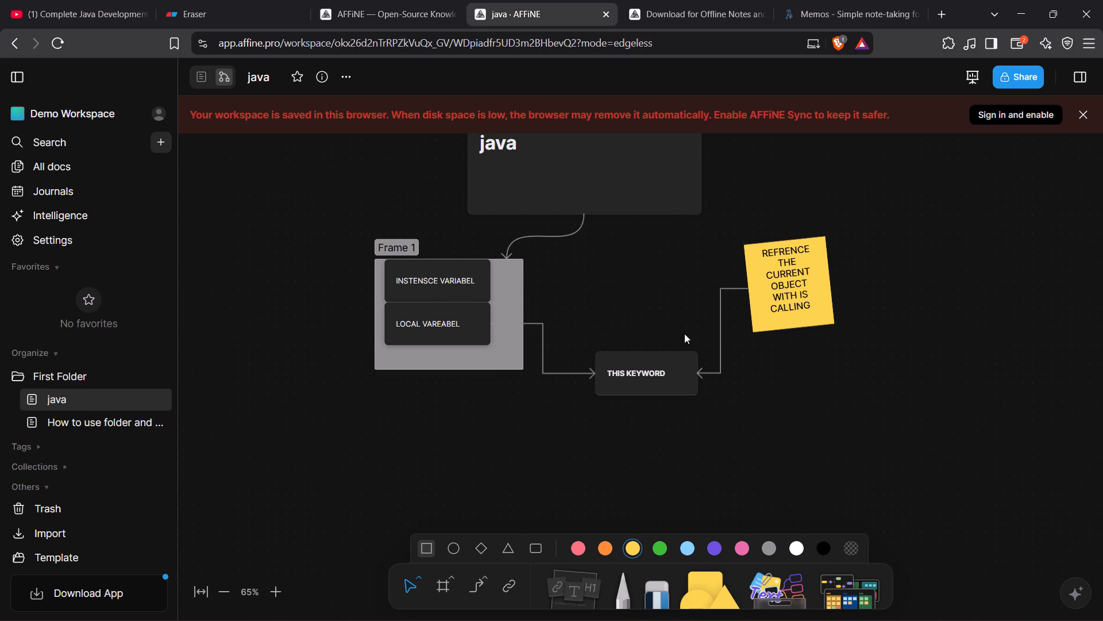
Switch to the Complete Java Development video and watch the explanation of the this keyword, pausing at this.age = age.
click(93, 0)
click(339, 256)
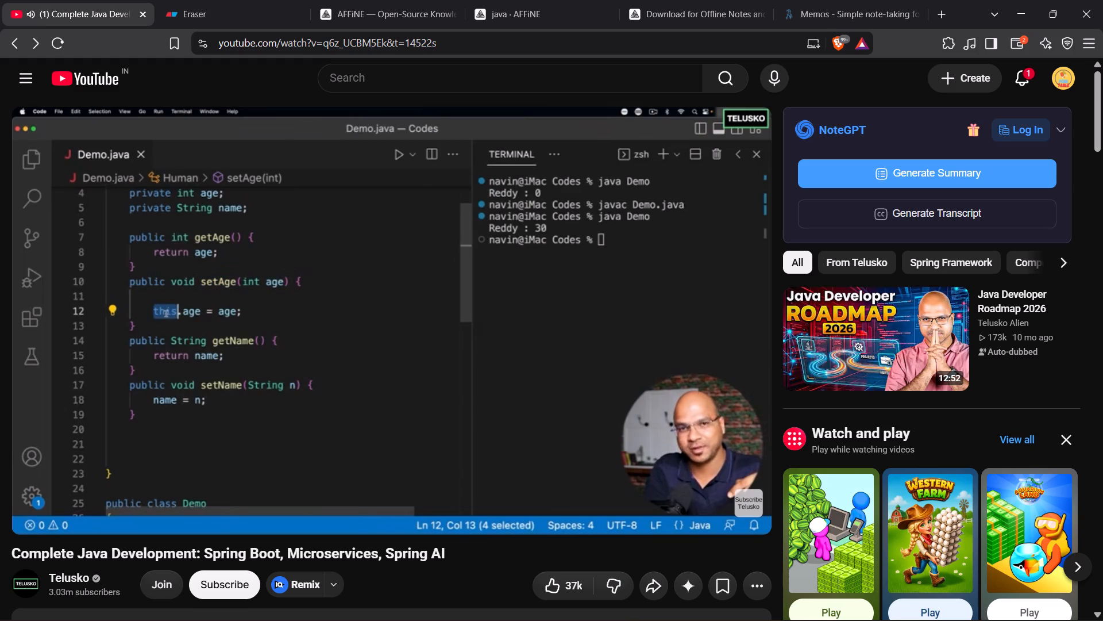
click(191, 344)
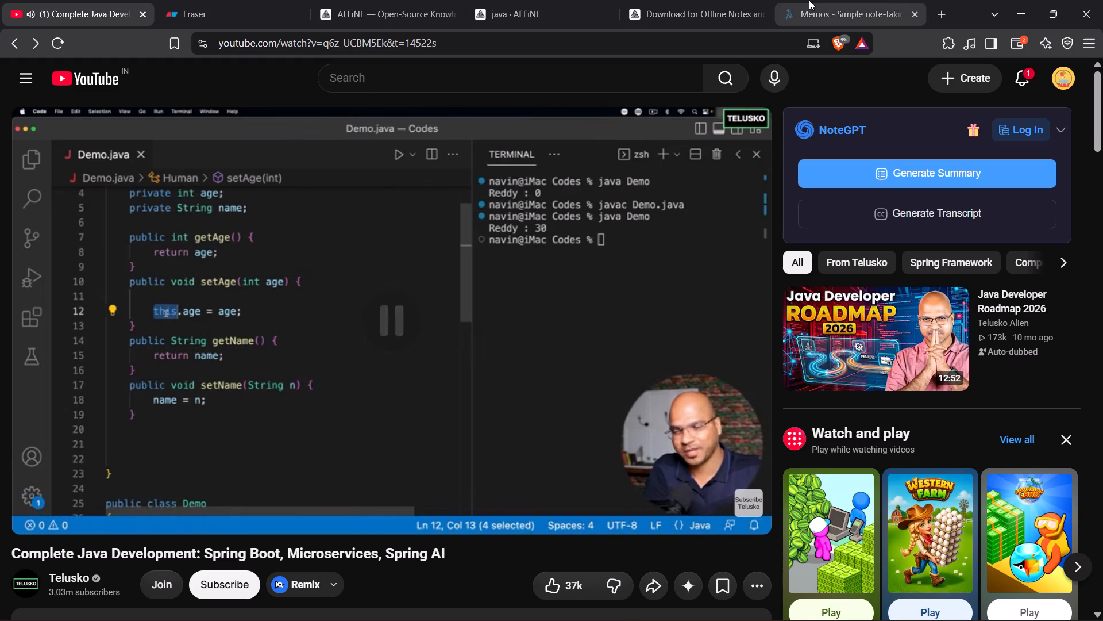
Return to the java canvas and change the word WITH to WHO in the yellow square's text.
click(809, 0)
click(711, 0)
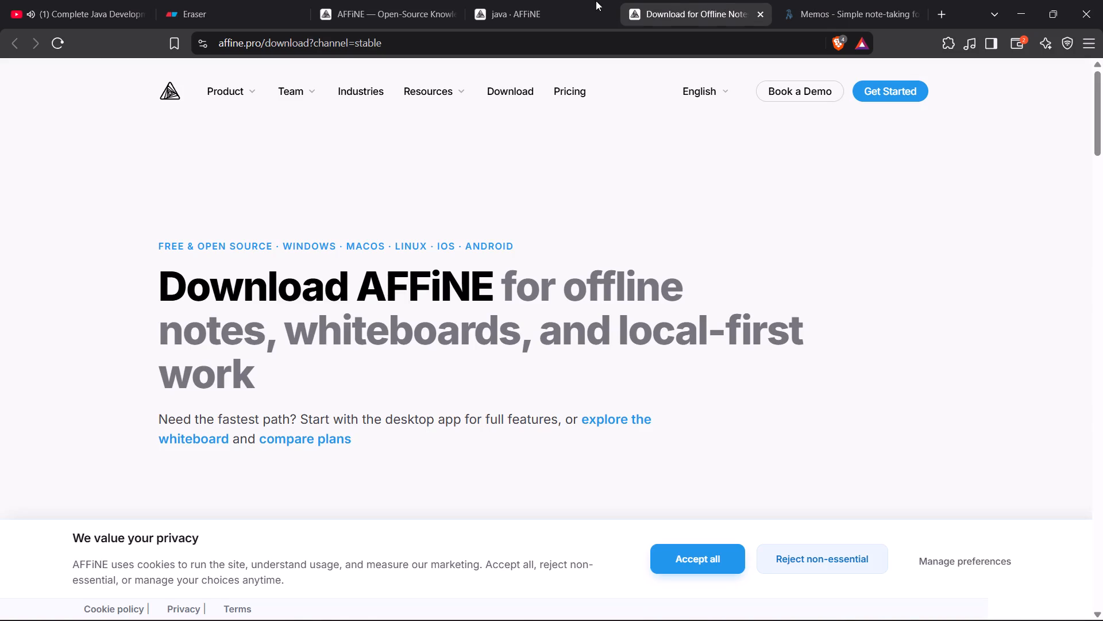
click(517, 0)
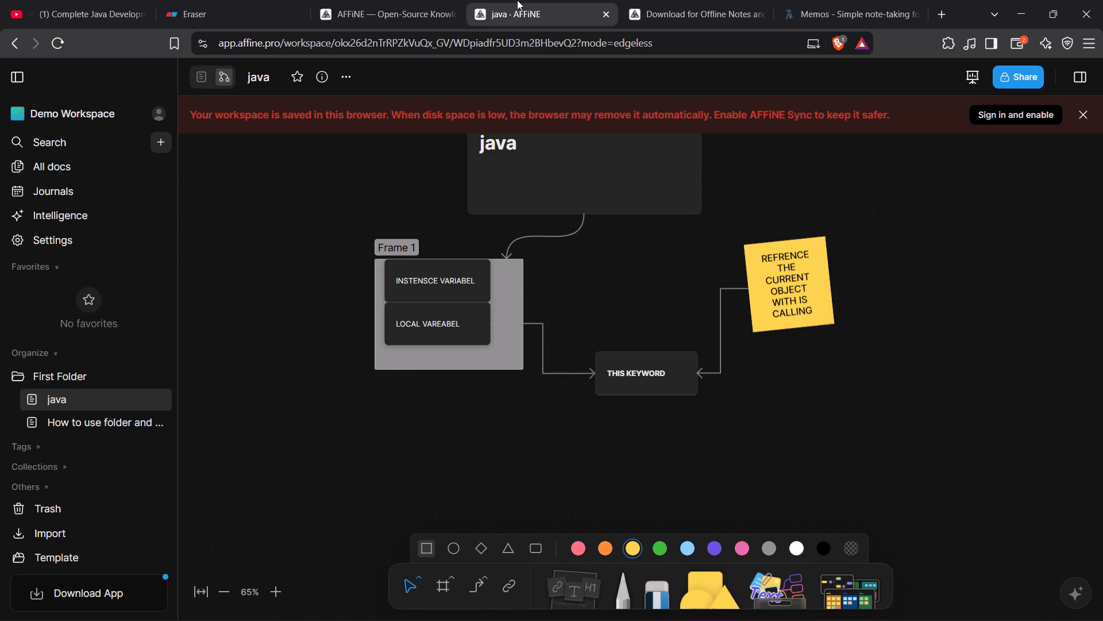
click(794, 298)
double_click(796, 298)
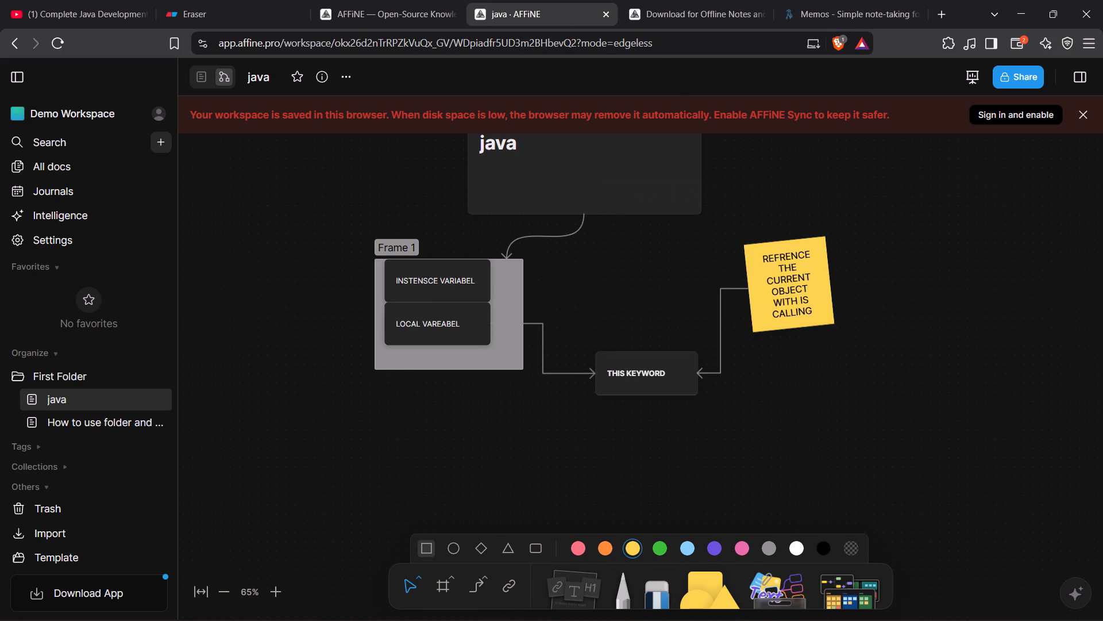
double_click(796, 298)
click(796, 298)
key(BackSpace)
key(BackSpace)
key(BackSpace)
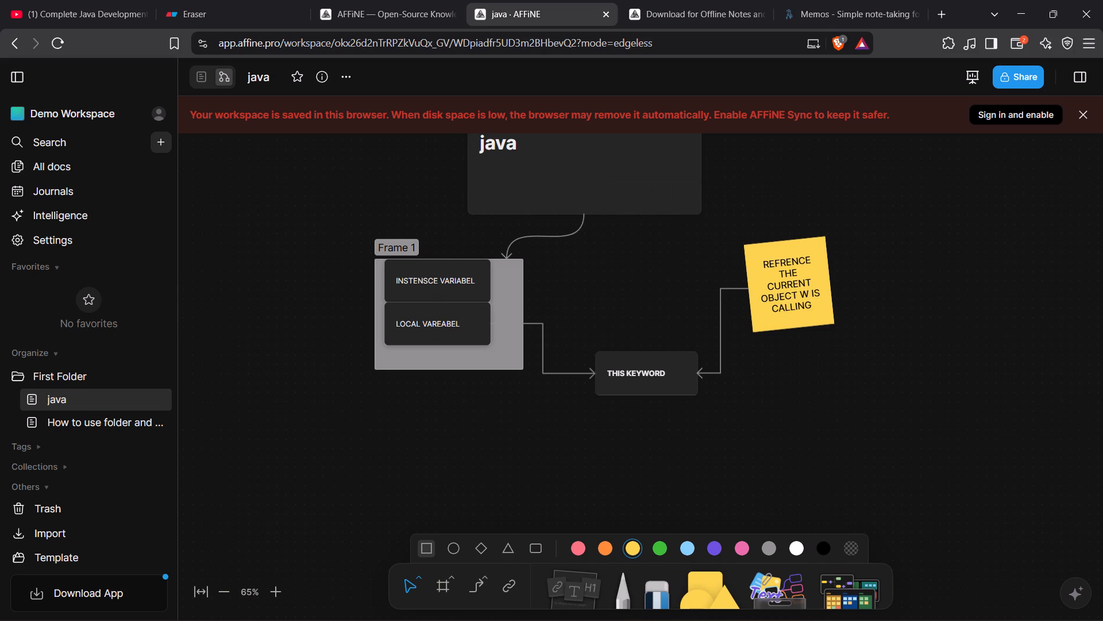
text(HO)
click(972, 263)
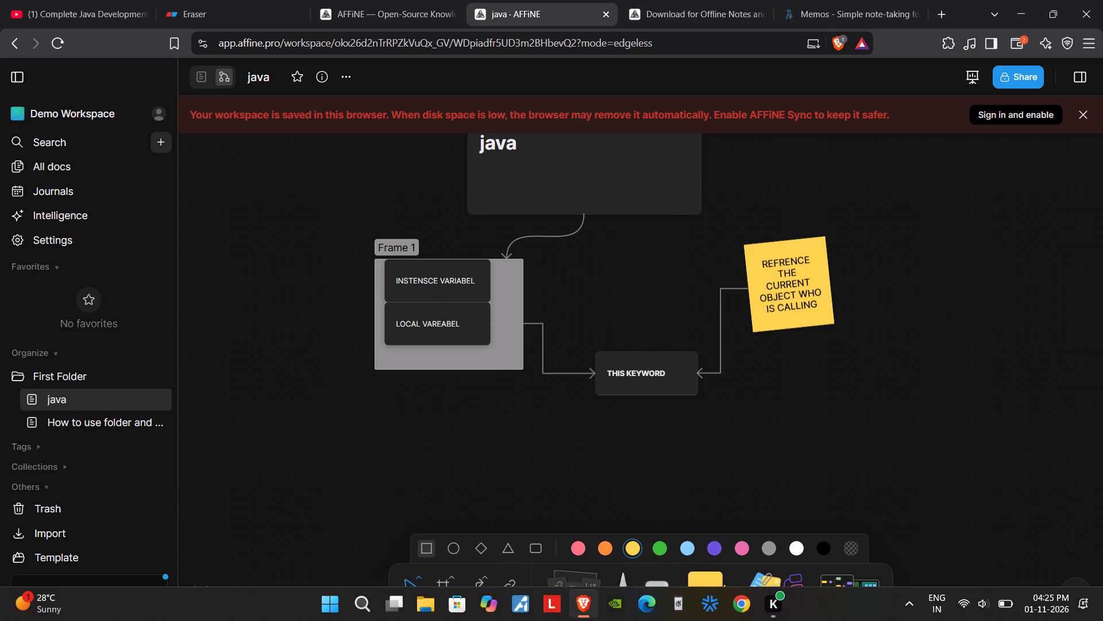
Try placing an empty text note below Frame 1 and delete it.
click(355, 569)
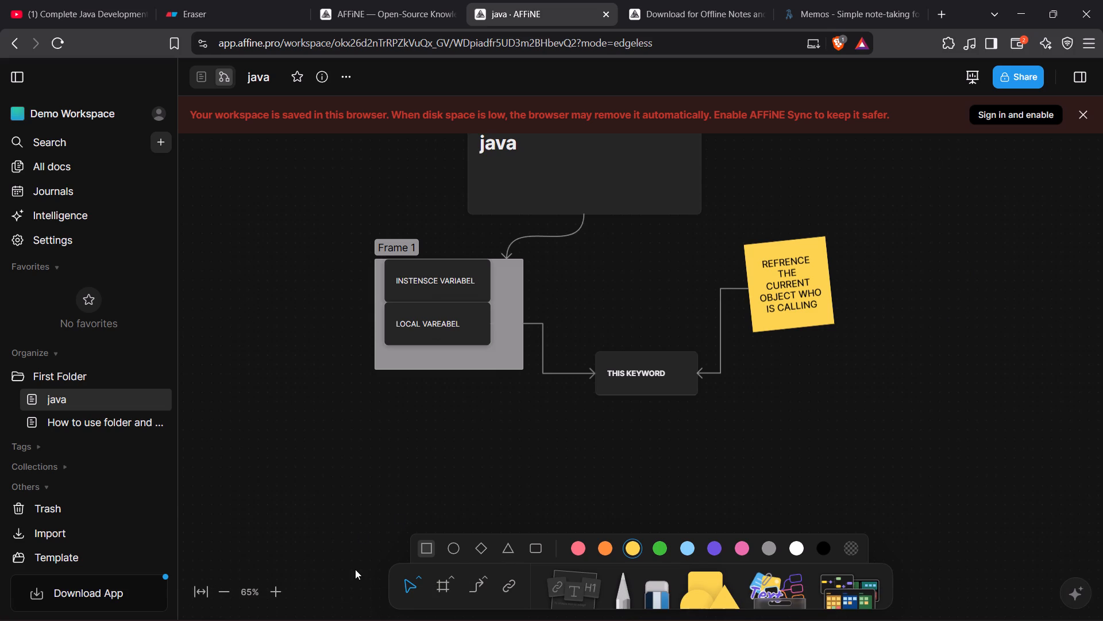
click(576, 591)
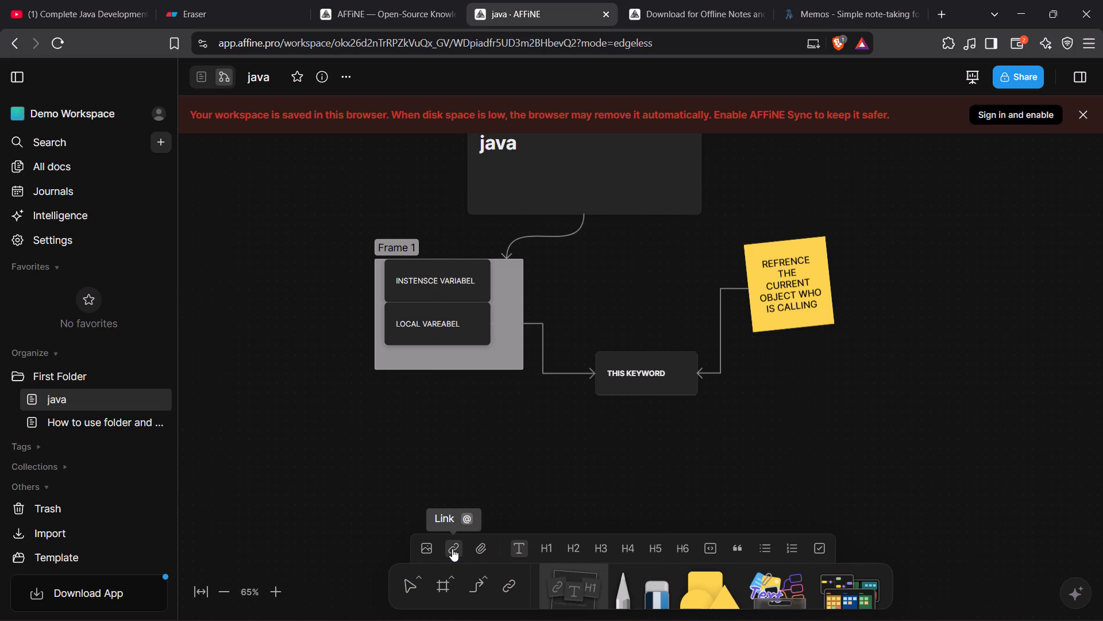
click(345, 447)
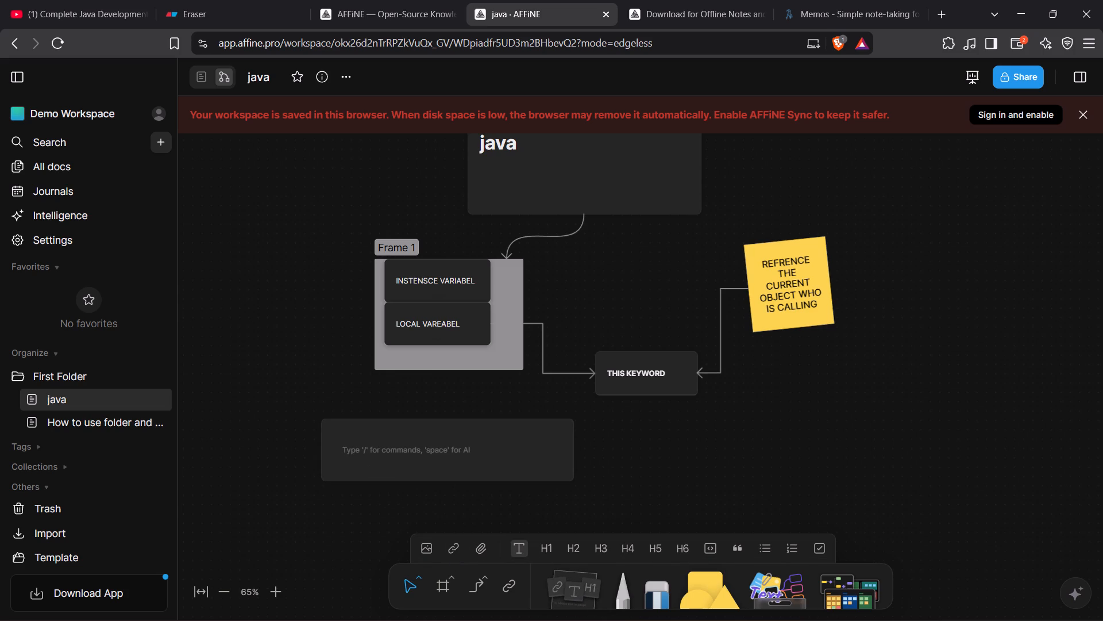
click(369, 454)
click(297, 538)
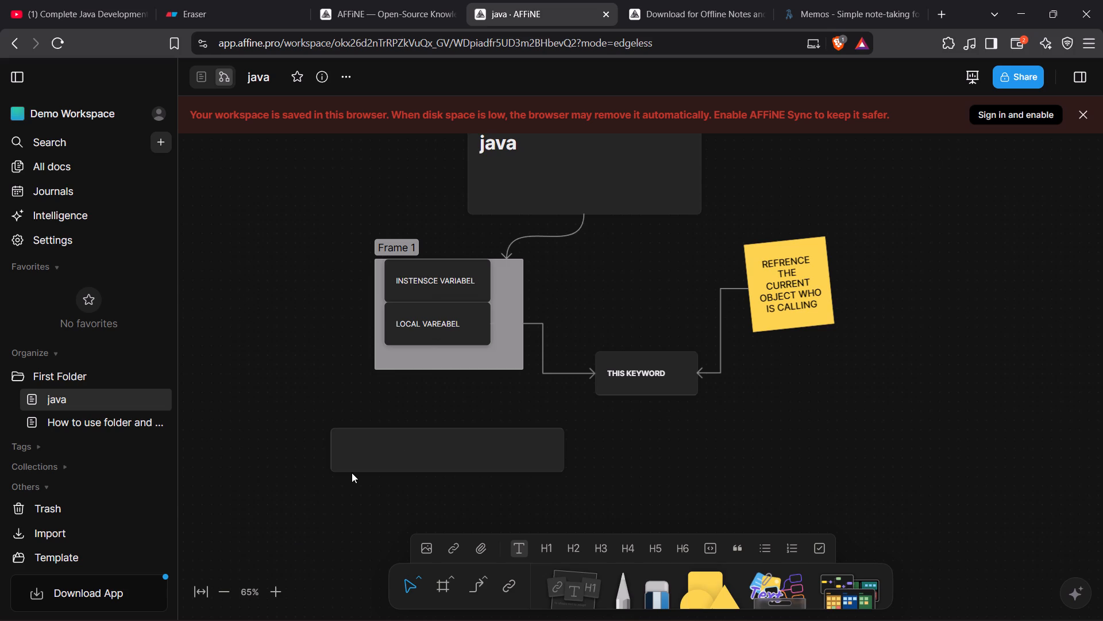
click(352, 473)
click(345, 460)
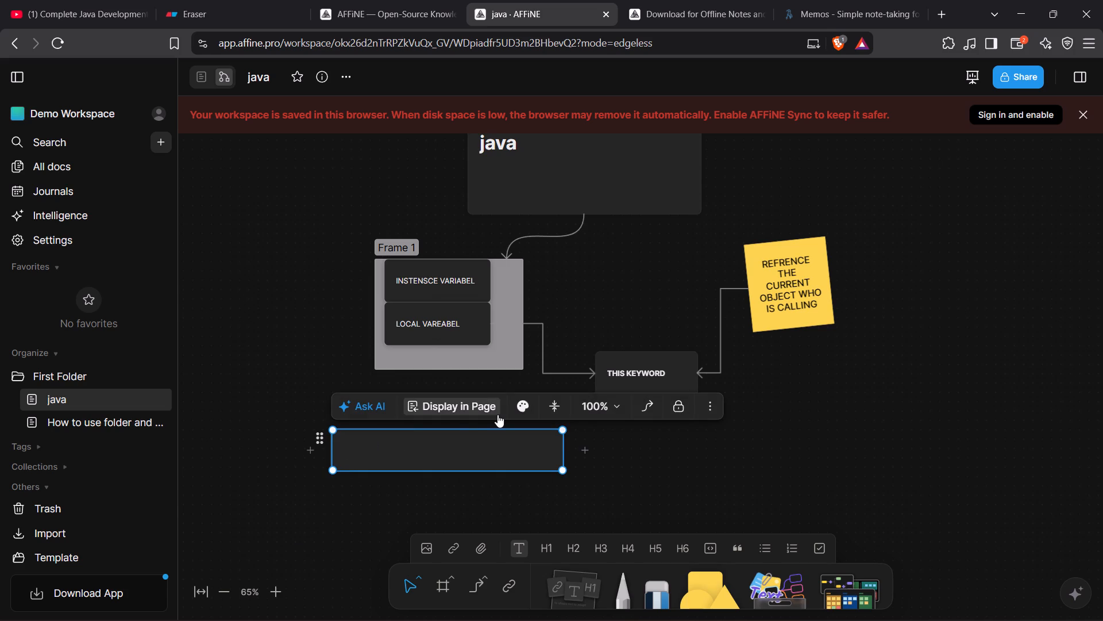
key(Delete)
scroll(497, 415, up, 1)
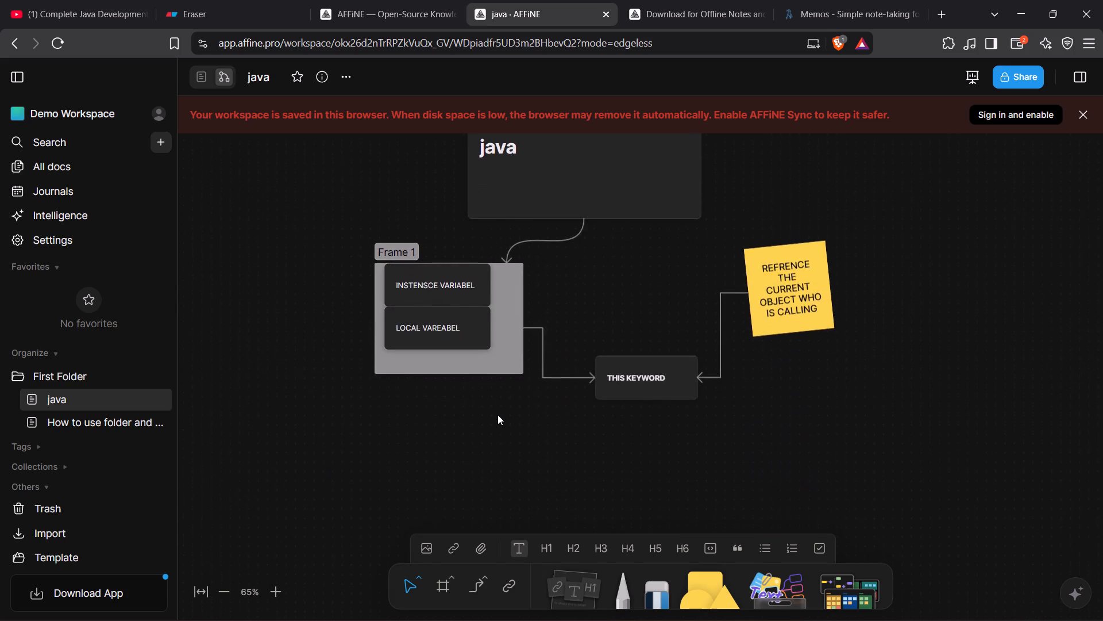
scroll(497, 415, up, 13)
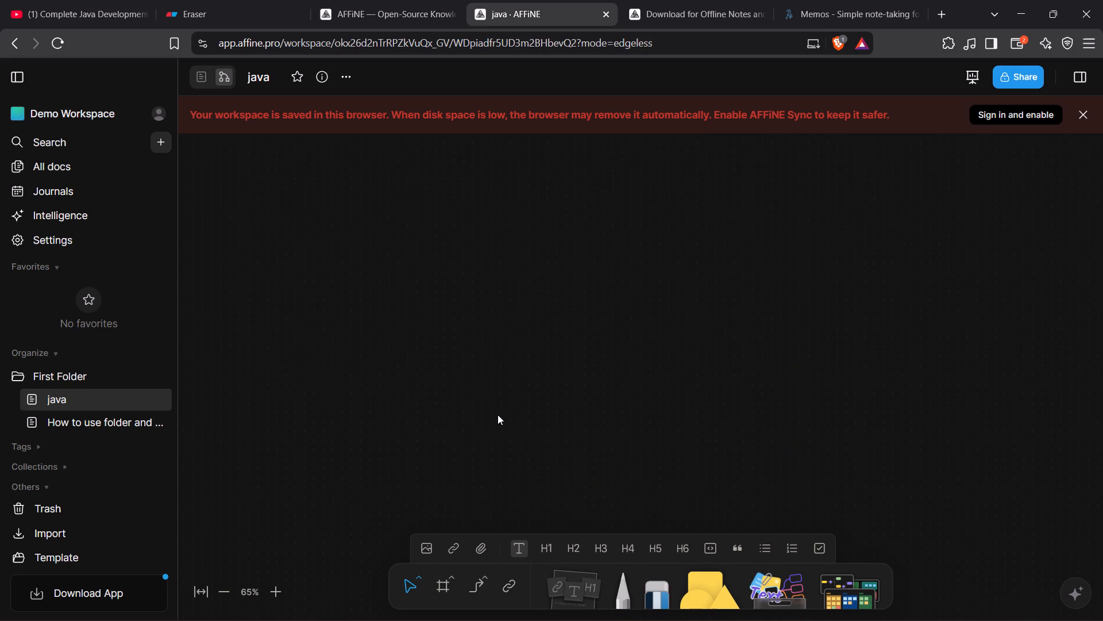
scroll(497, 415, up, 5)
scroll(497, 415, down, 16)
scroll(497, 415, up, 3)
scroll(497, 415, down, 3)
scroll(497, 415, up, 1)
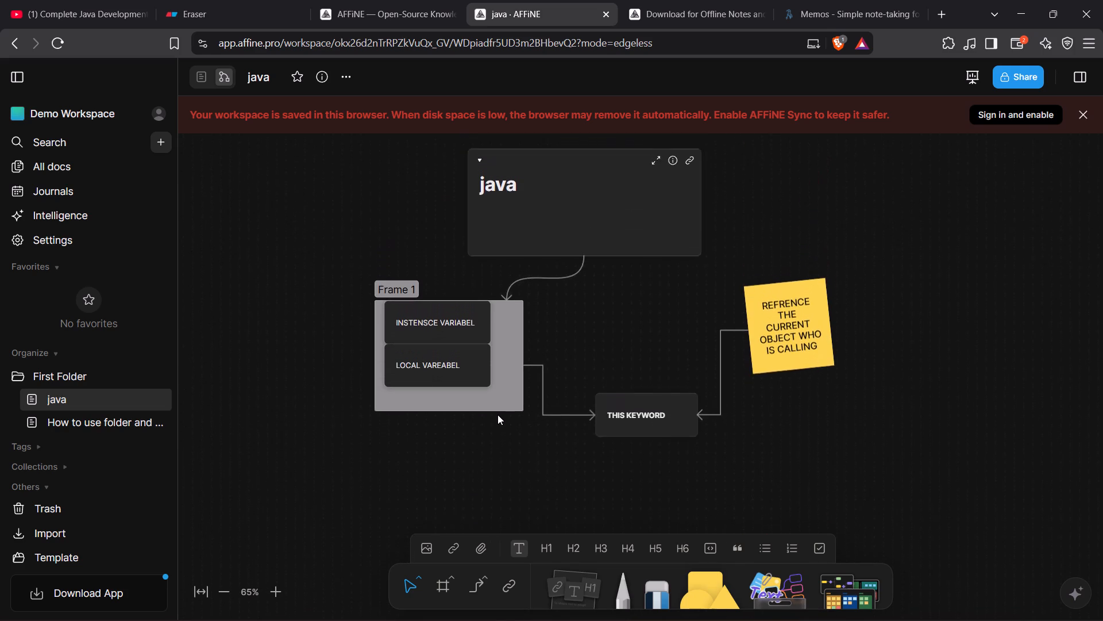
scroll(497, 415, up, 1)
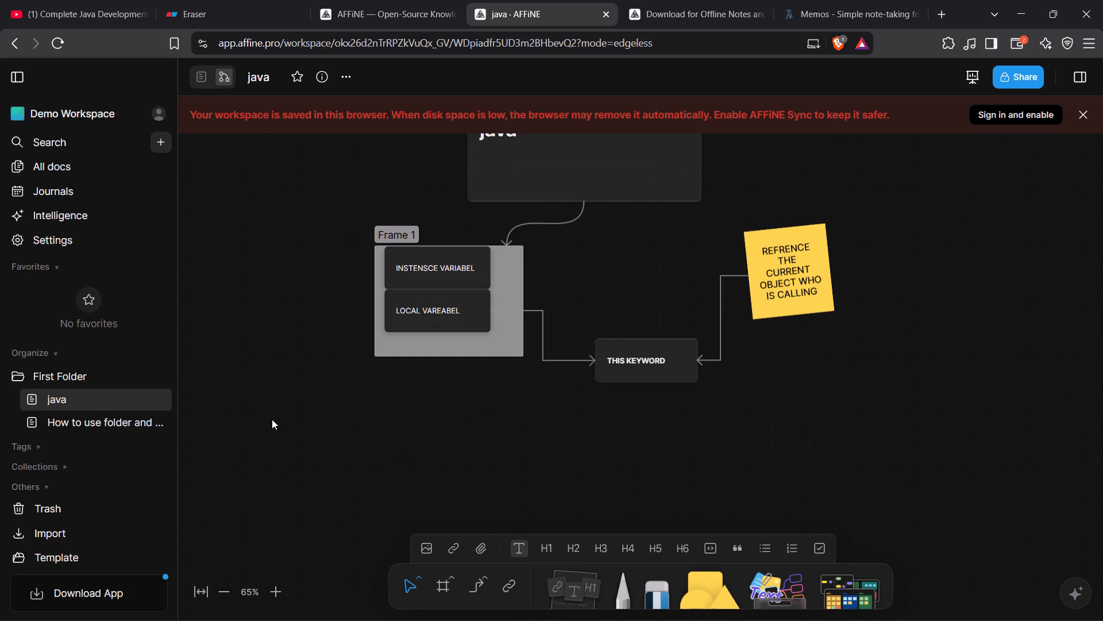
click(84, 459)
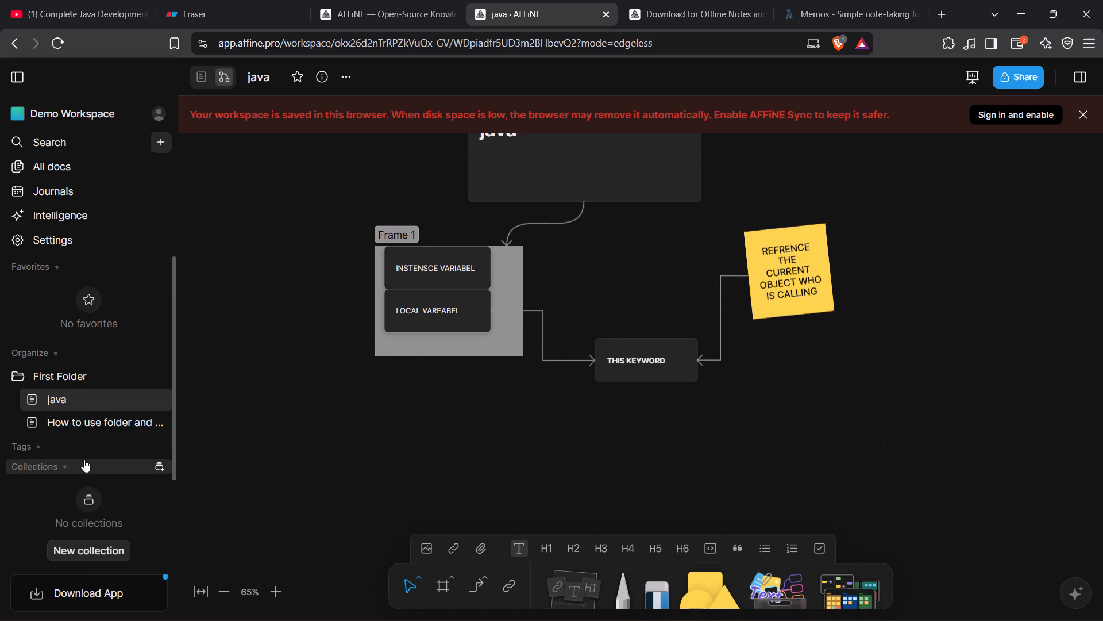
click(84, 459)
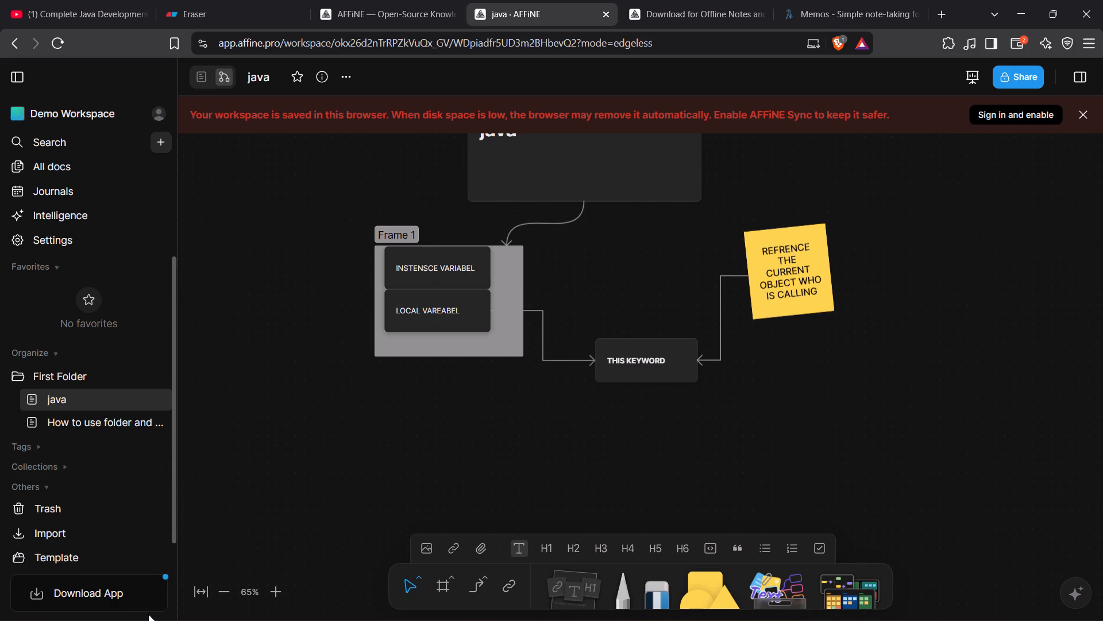
Download the Windows installer affine-0.27.4-stable-windows-arm64.exe from AFFiNE's other versions list and save it in the Downloads folder.
click(132, 585)
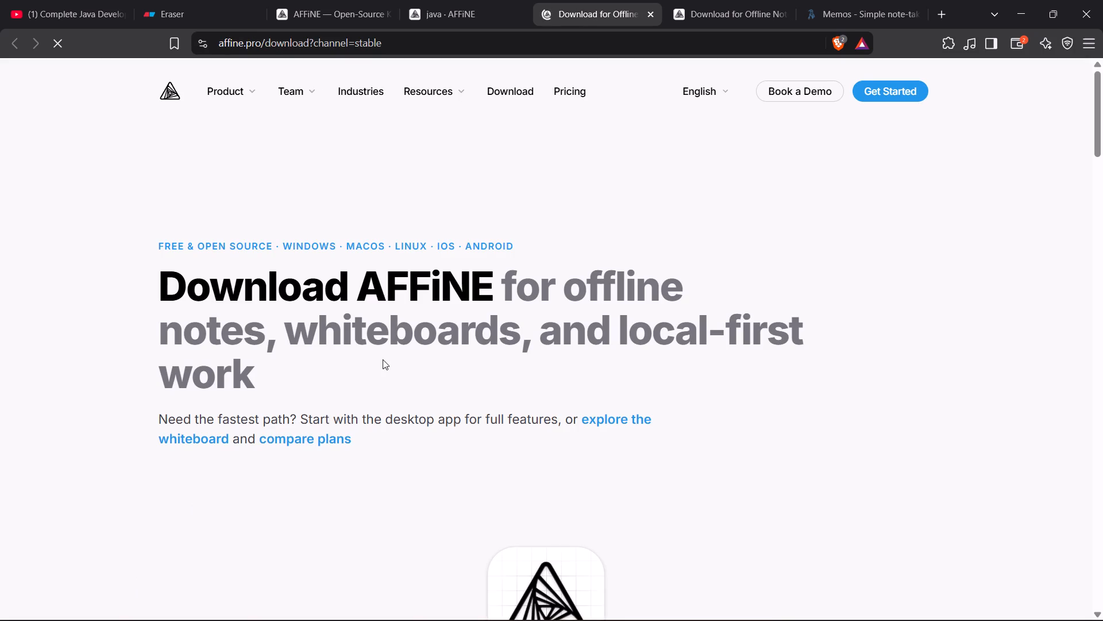
scroll(720, 137, down, 4)
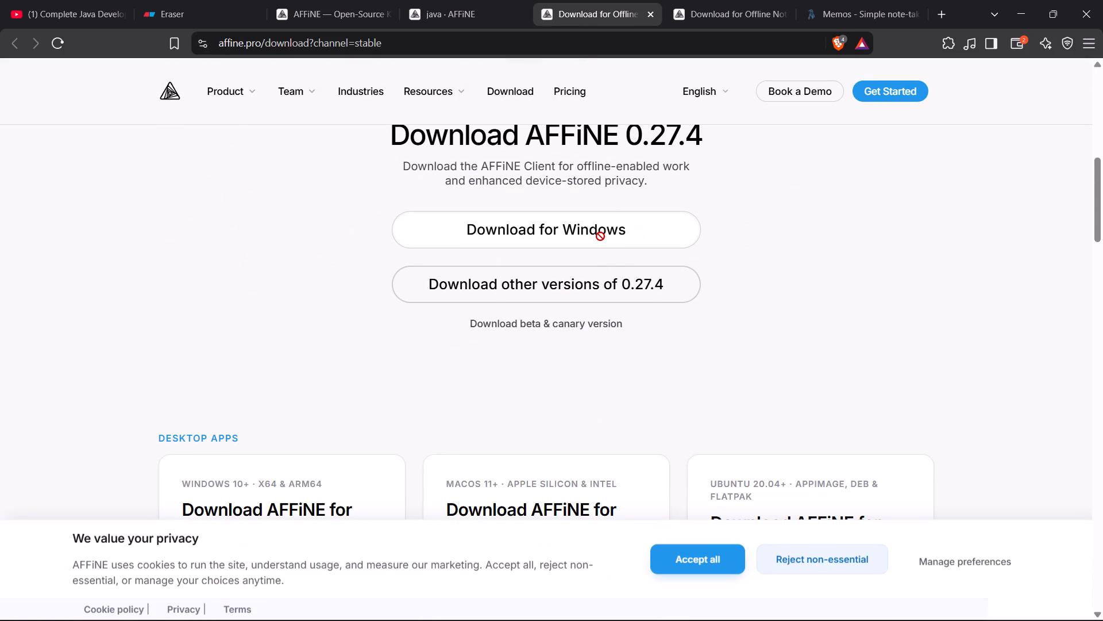
click(589, 281)
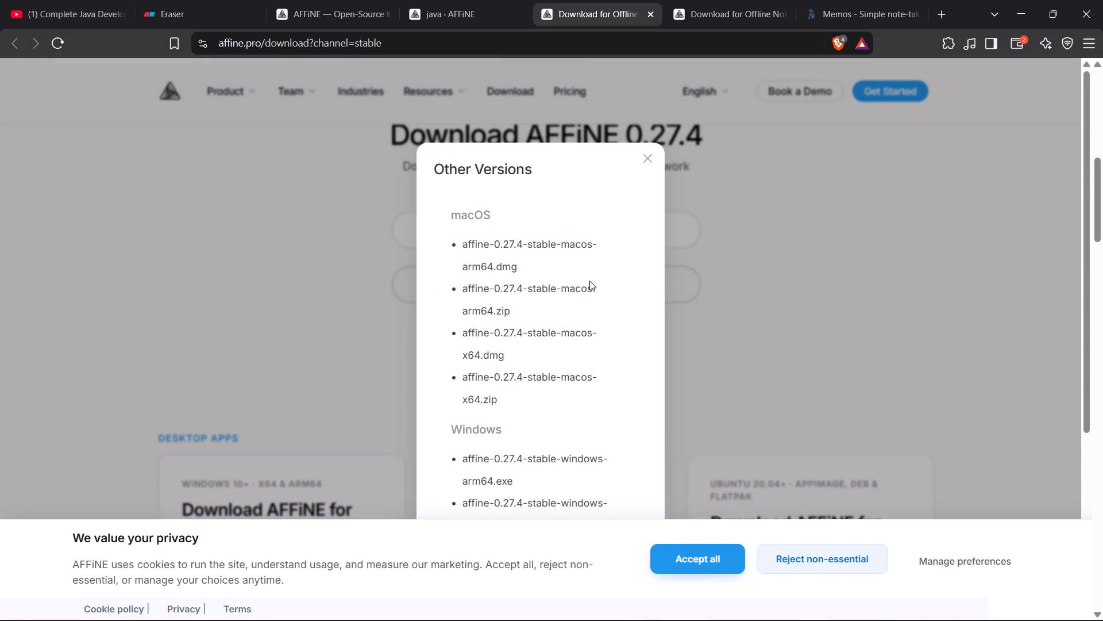
scroll(487, 241, down, 1)
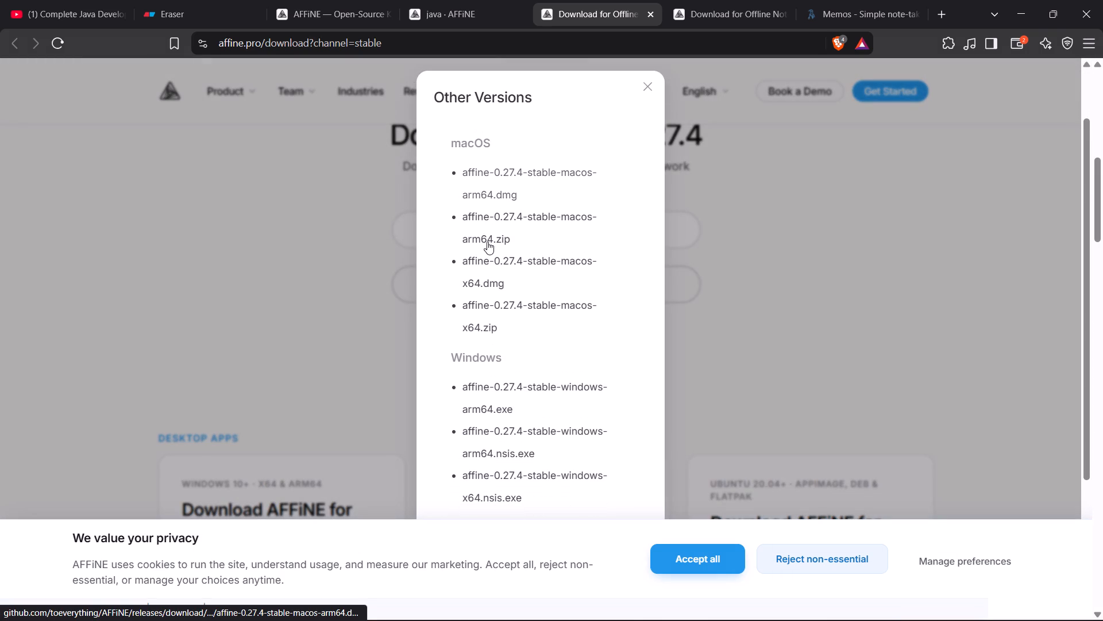
scroll(487, 241, down, 1)
click(477, 383)
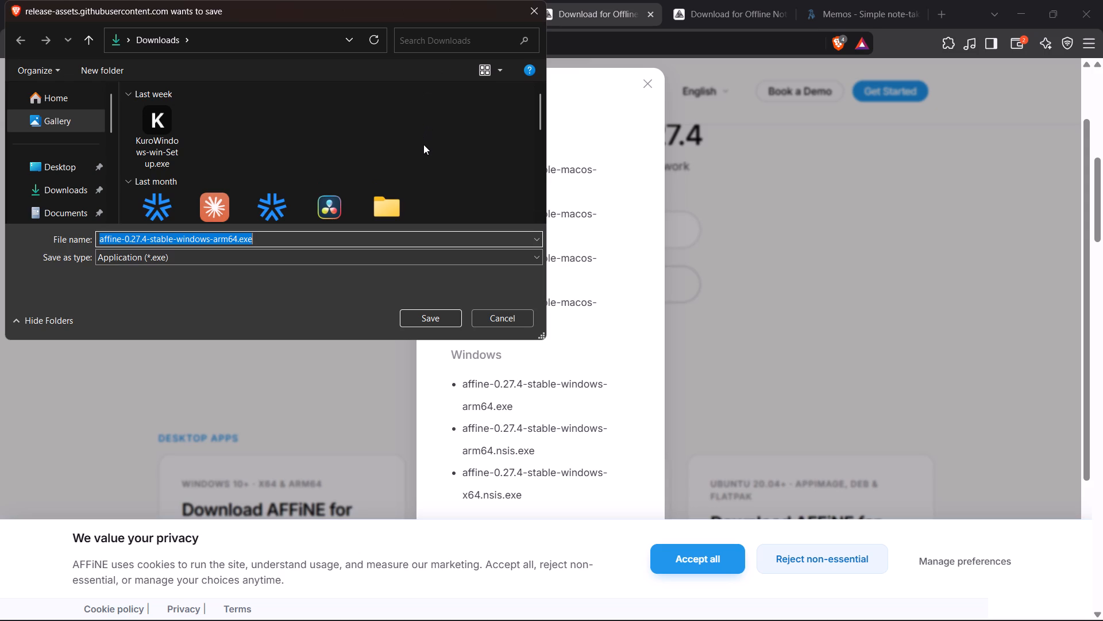
click(431, 313)
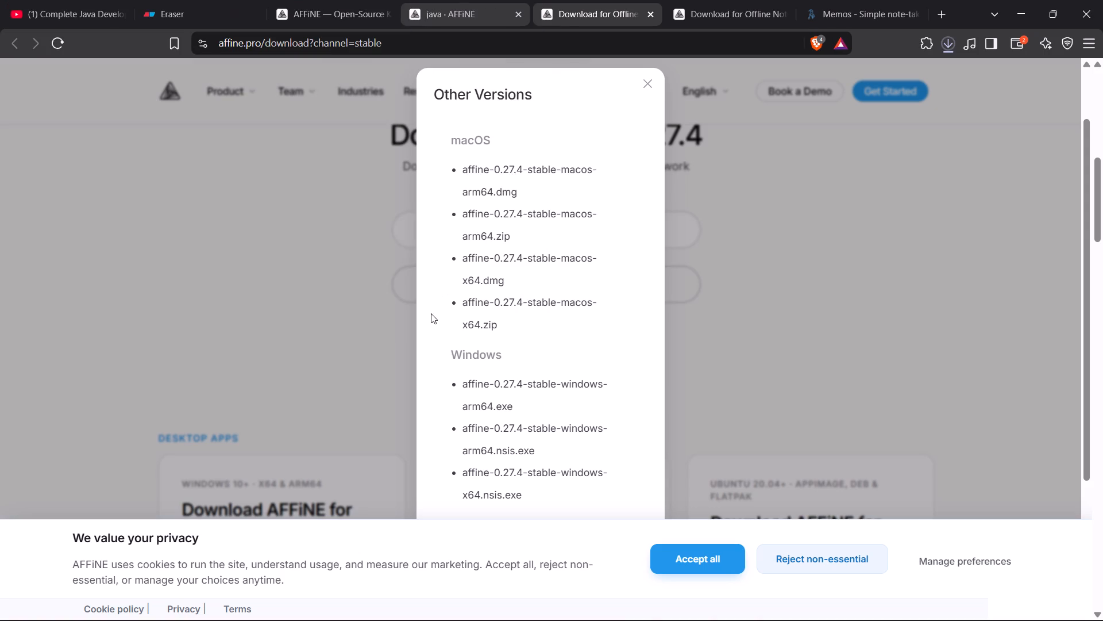
click(948, 34)
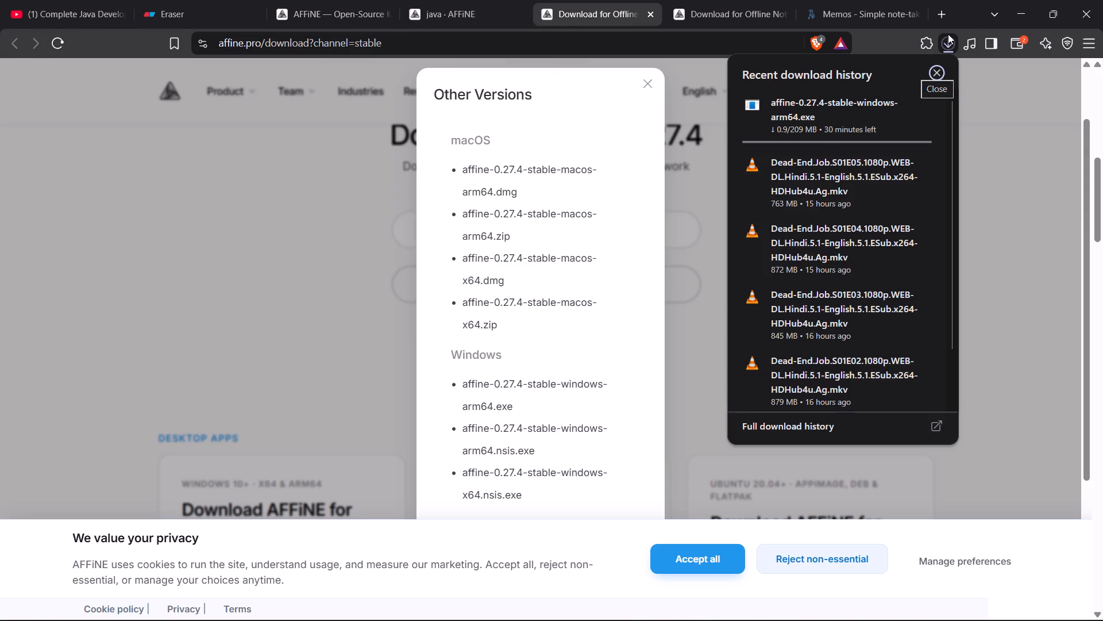
Switch to the Complete Java Development video and watch the setAge and setName explanation, pausing with this.name = name shown.
click(103, 0)
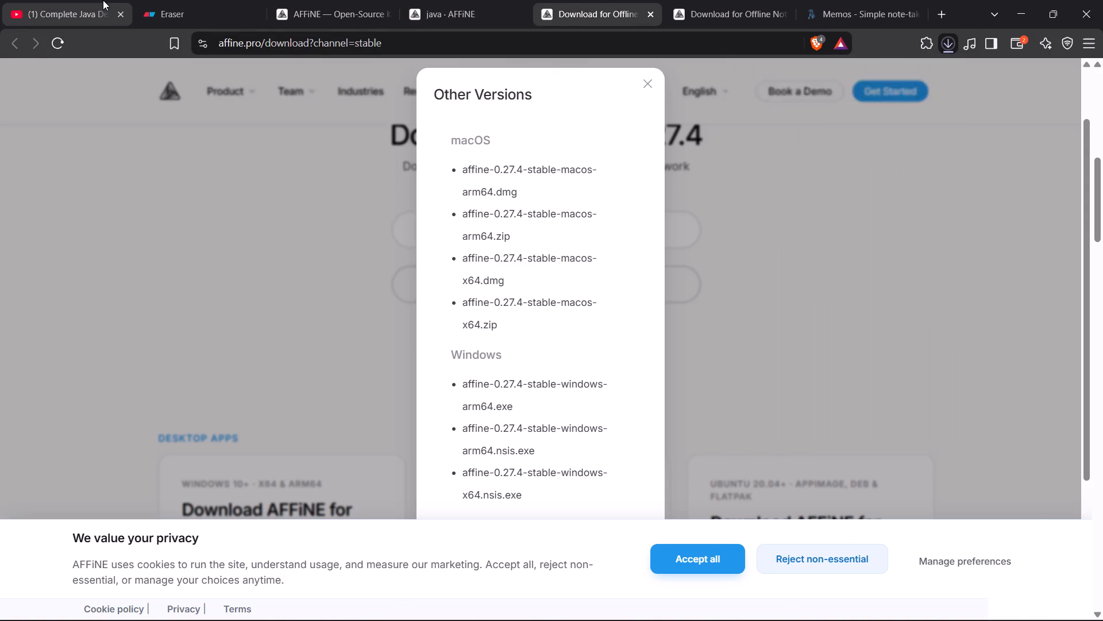
click(270, 190)
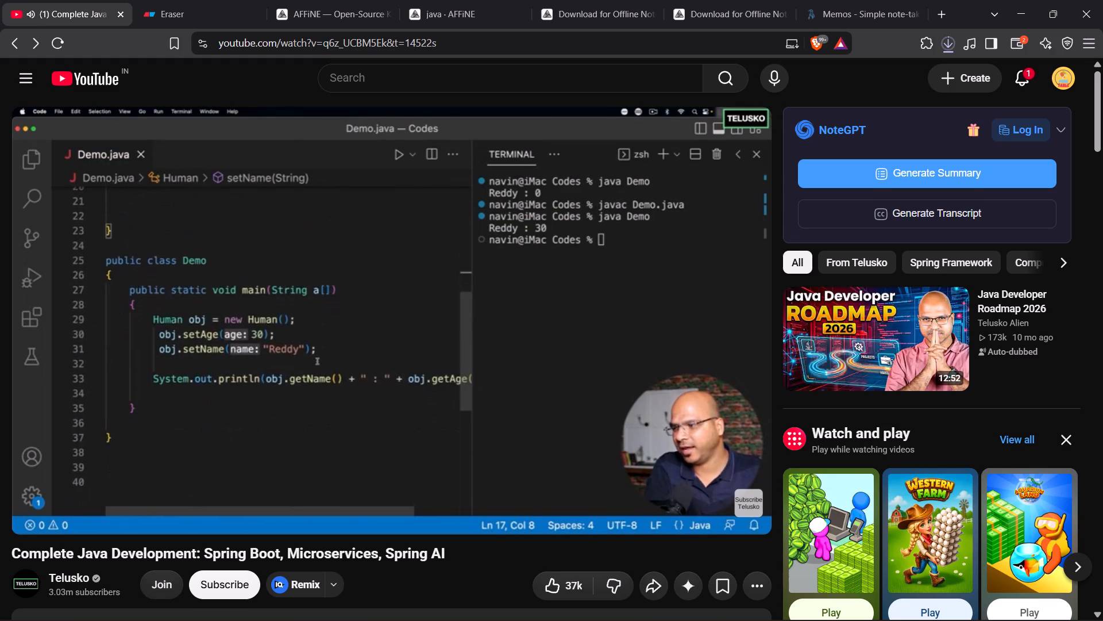
scroll(270, 190, down, 1)
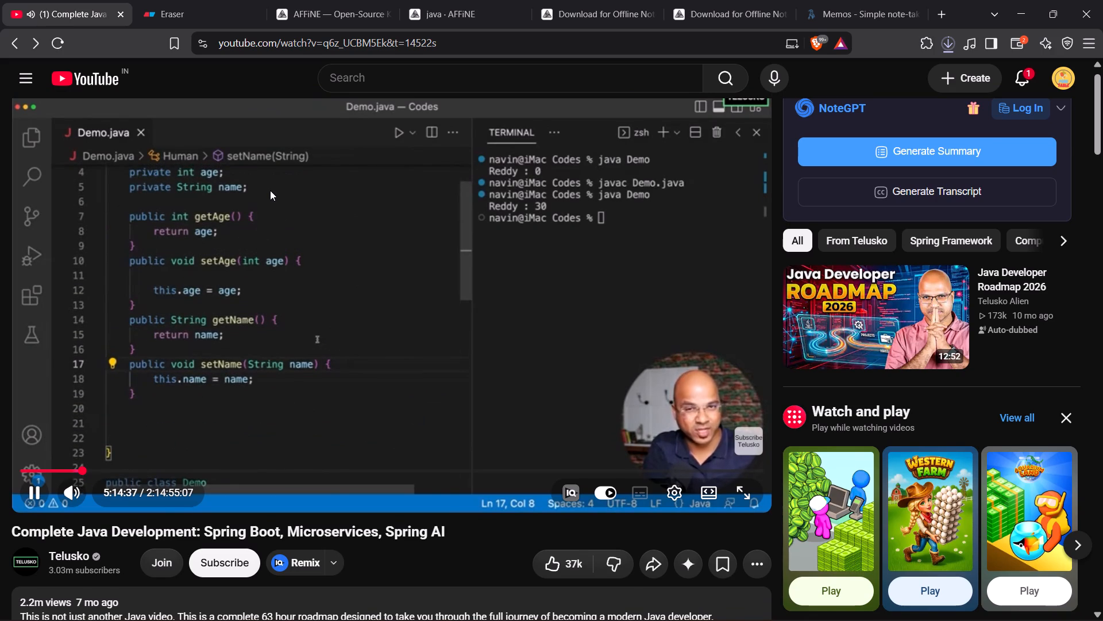
key(space)
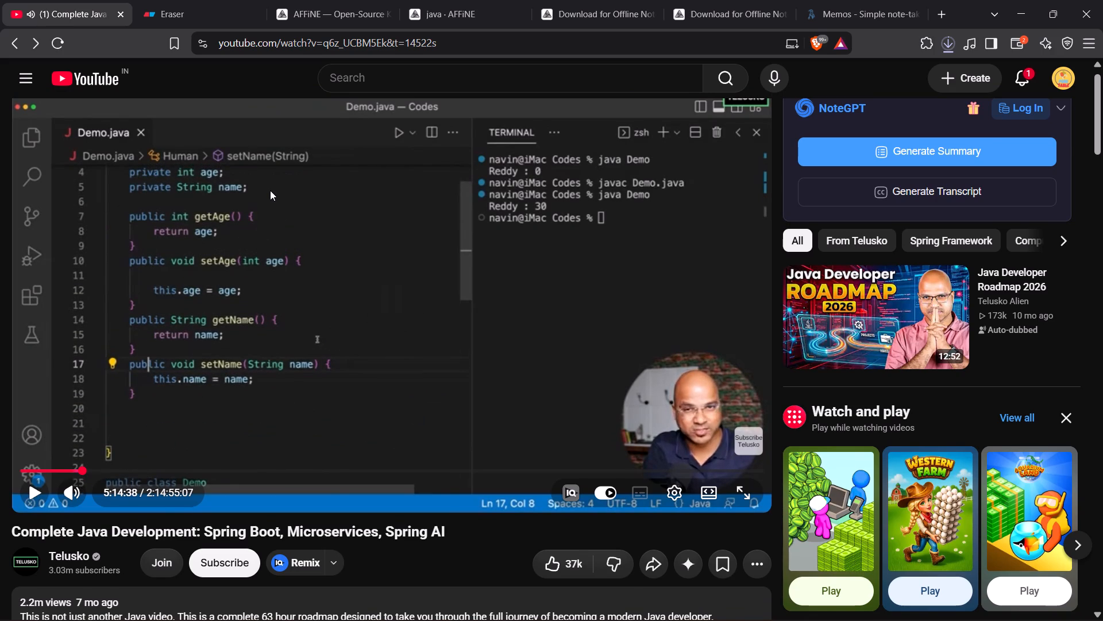